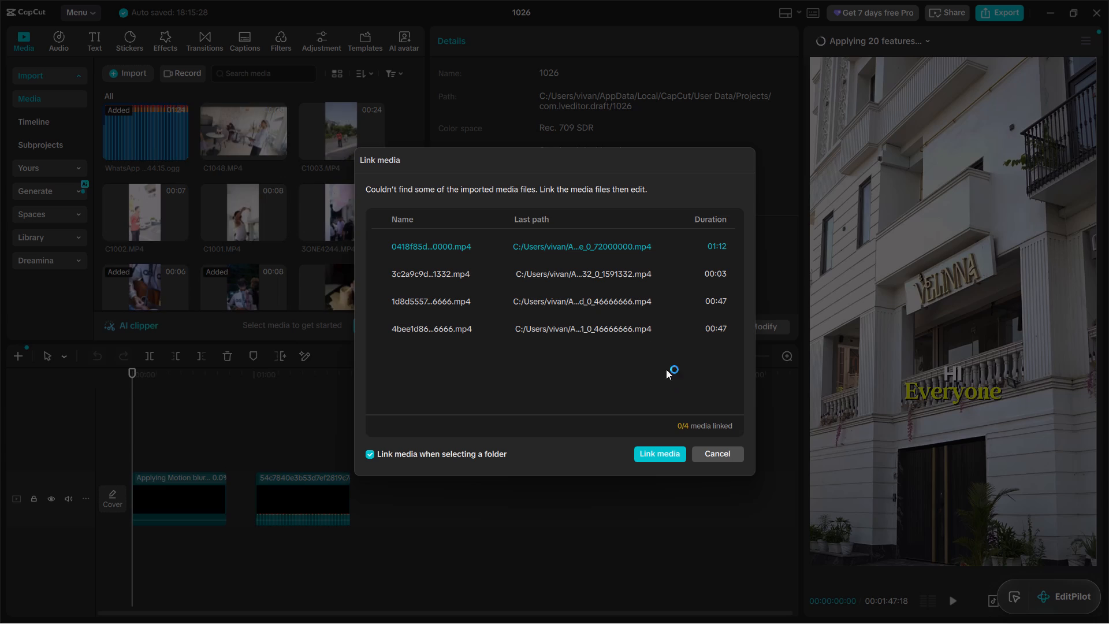
# Dismiss the missing-media prompt without linking any files.
pyautogui.click(722, 446)
pyautogui.click(713, 453)
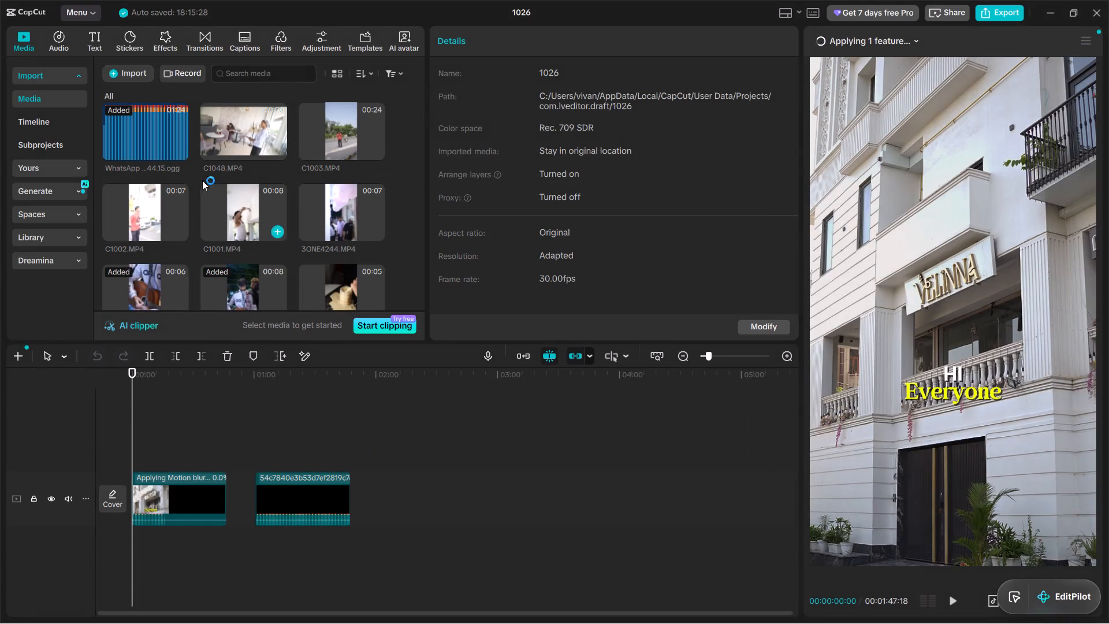
# Find clip 3ONE4058.MP4 in project 1026's imported media and open its source folder in File Explorer.
pyautogui.scroll(-4, 194, 164)
pyautogui.scroll(3, 321, 190)
pyautogui.scroll(-4, 321, 190)
pyautogui.scroll(4, 347, 203)
pyautogui.scroll(-3, 339, 210)
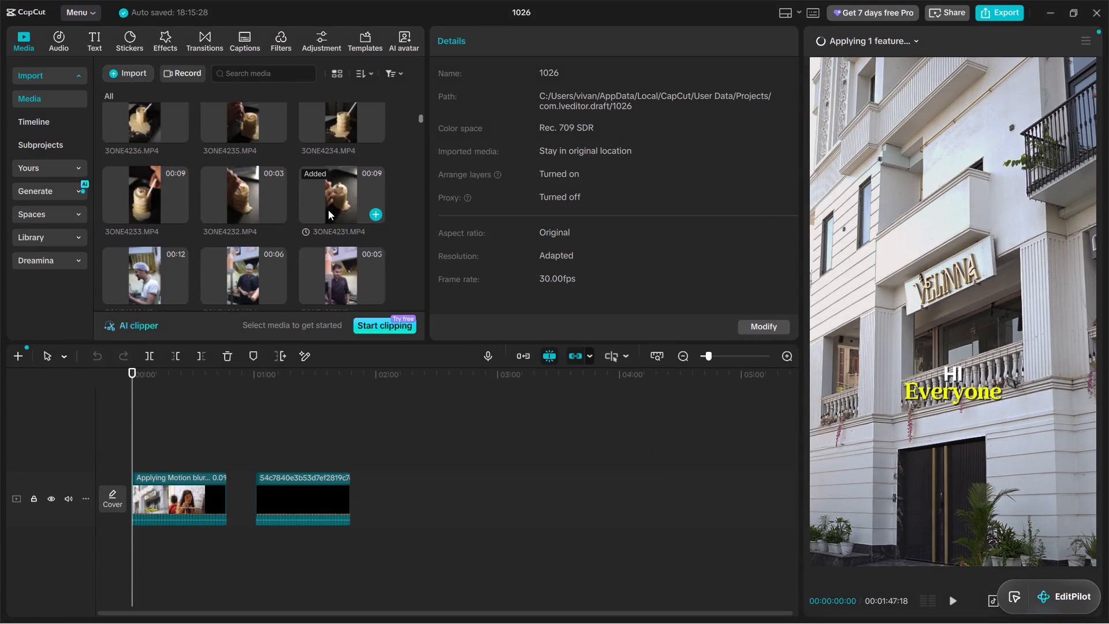
pyautogui.scroll(-5, 315, 207)
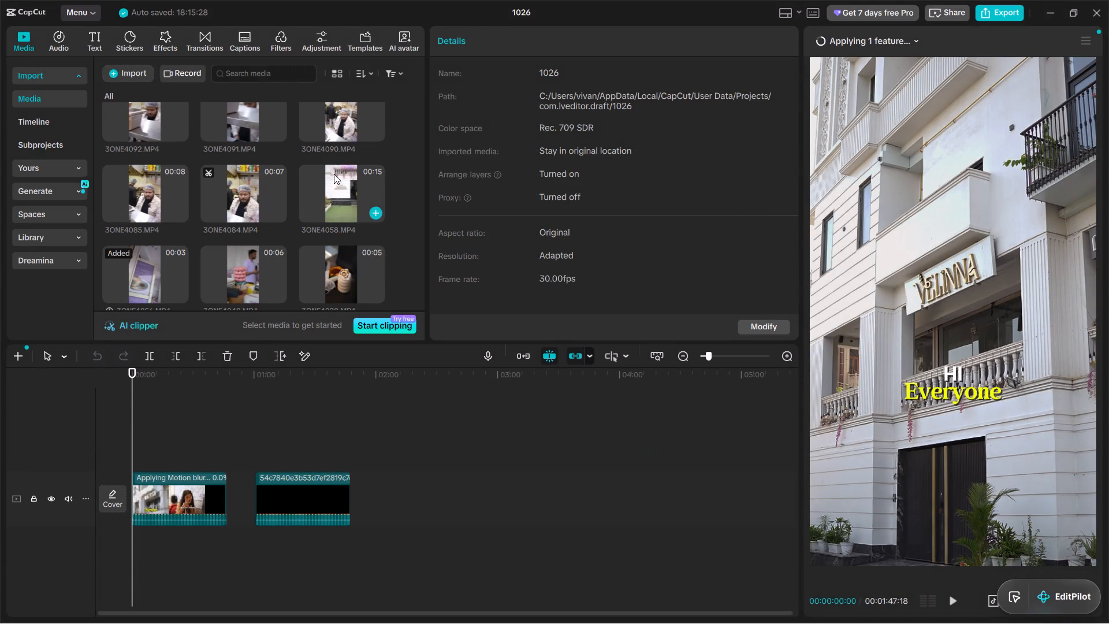
pyautogui.click(328, 208)
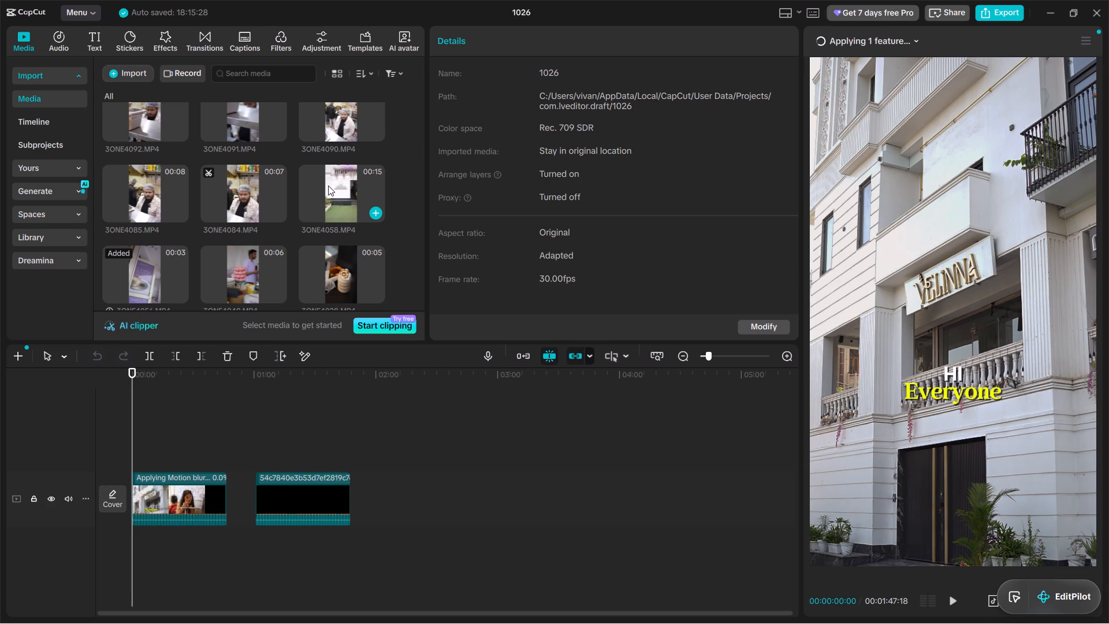
pyautogui.click(333, 187)
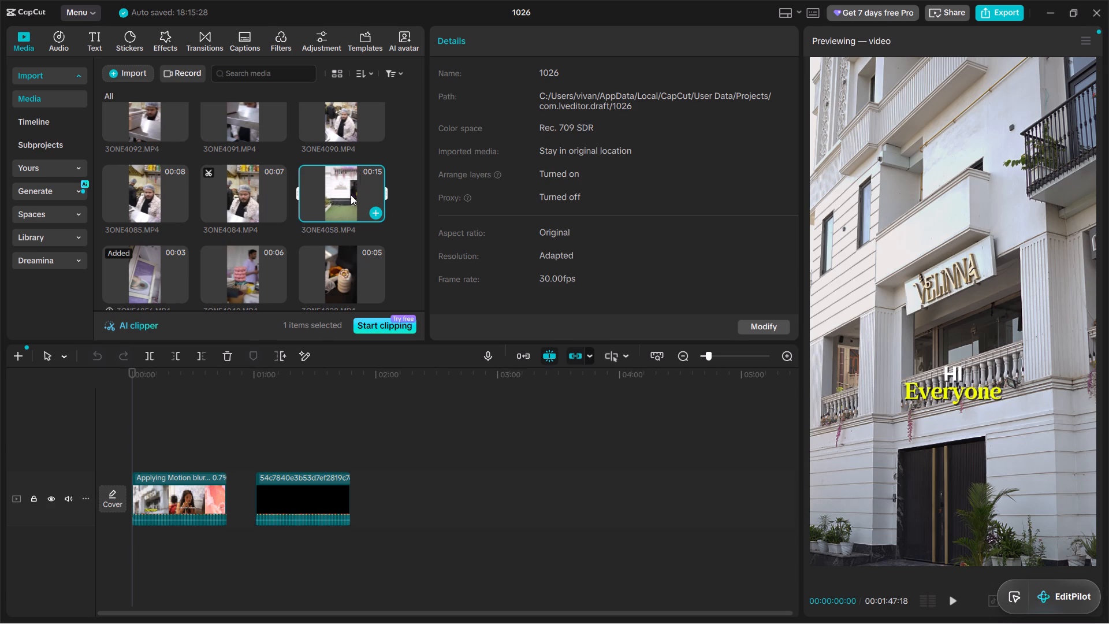
pyautogui.rightClick(330, 204)
pyautogui.click(388, 274)
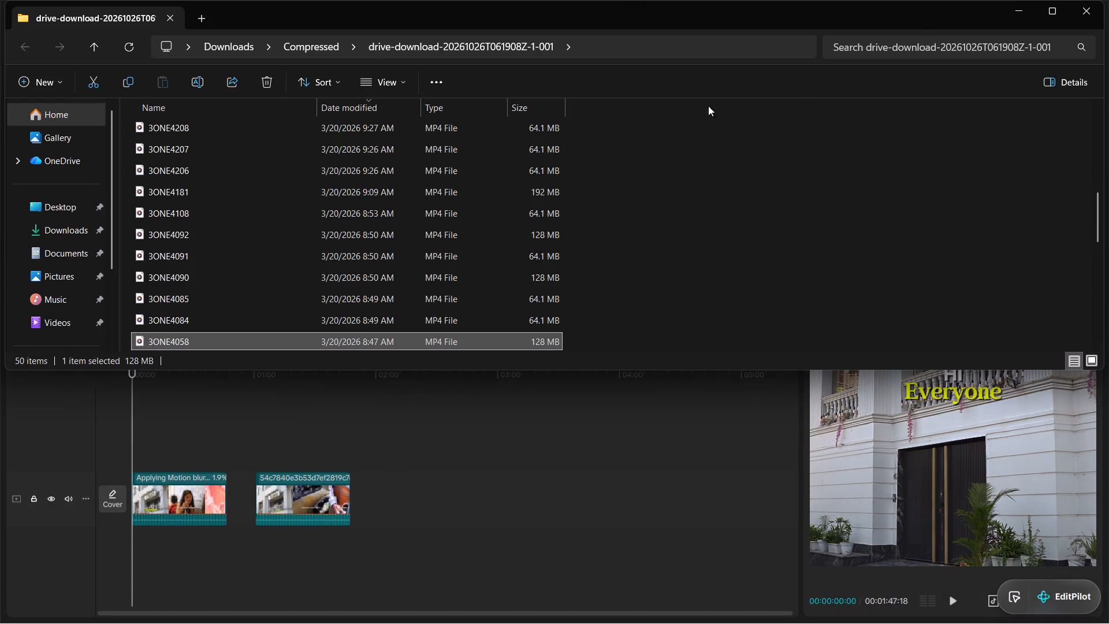
pyautogui.moveTo(966, 12); pyautogui.dragTo(949, 244)
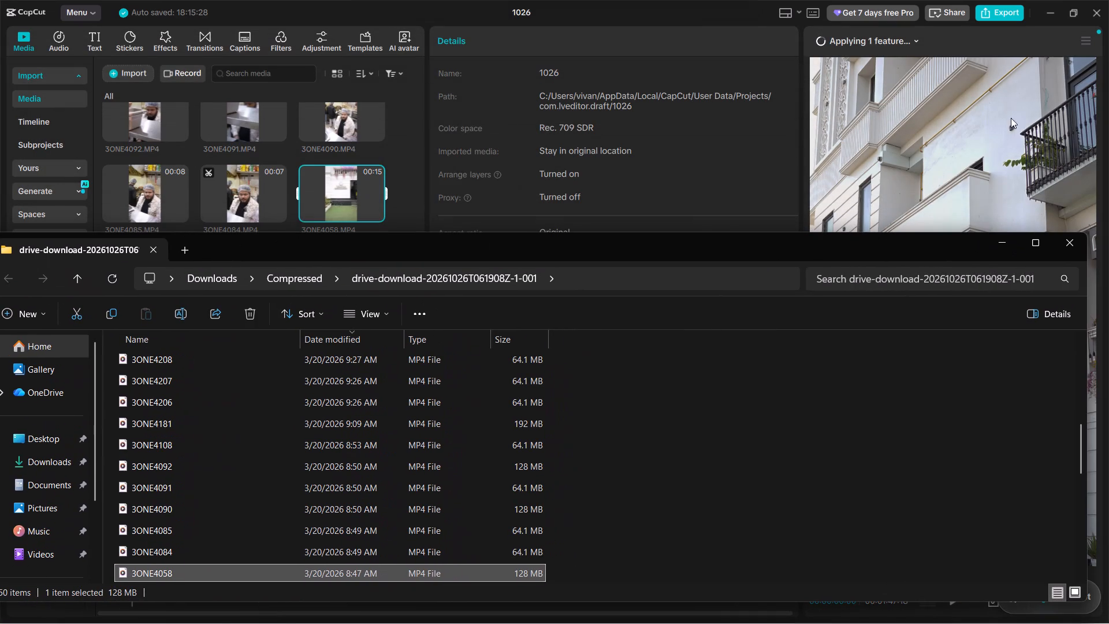
# Close project 1026 and open project 1105 from the saved projects.
pyautogui.click(1100, 13)
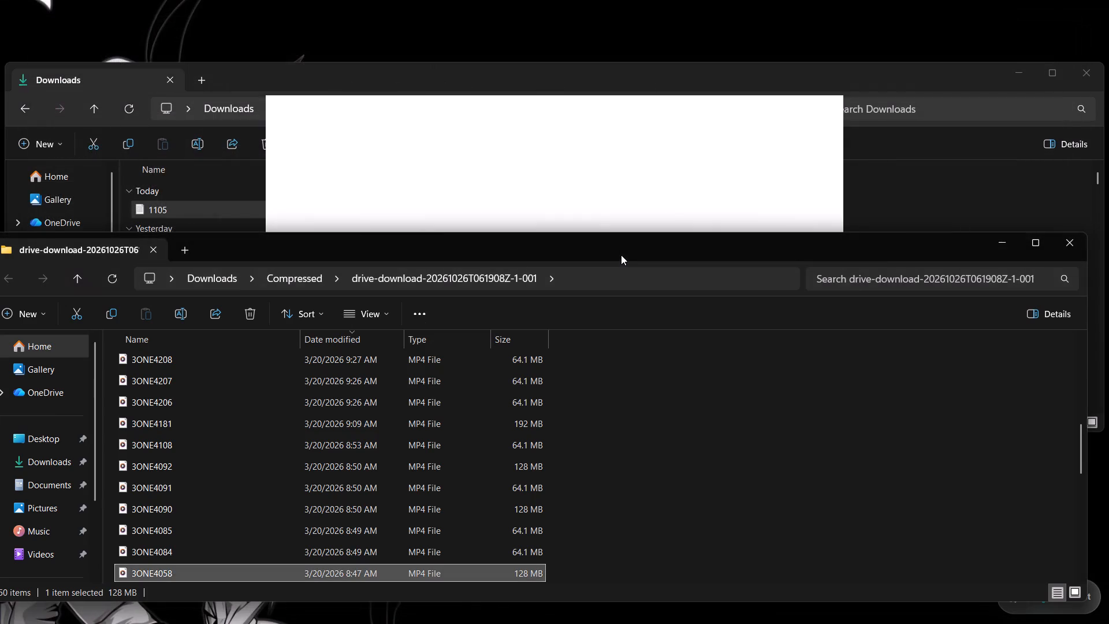
pyautogui.scroll(-4, 418, 408)
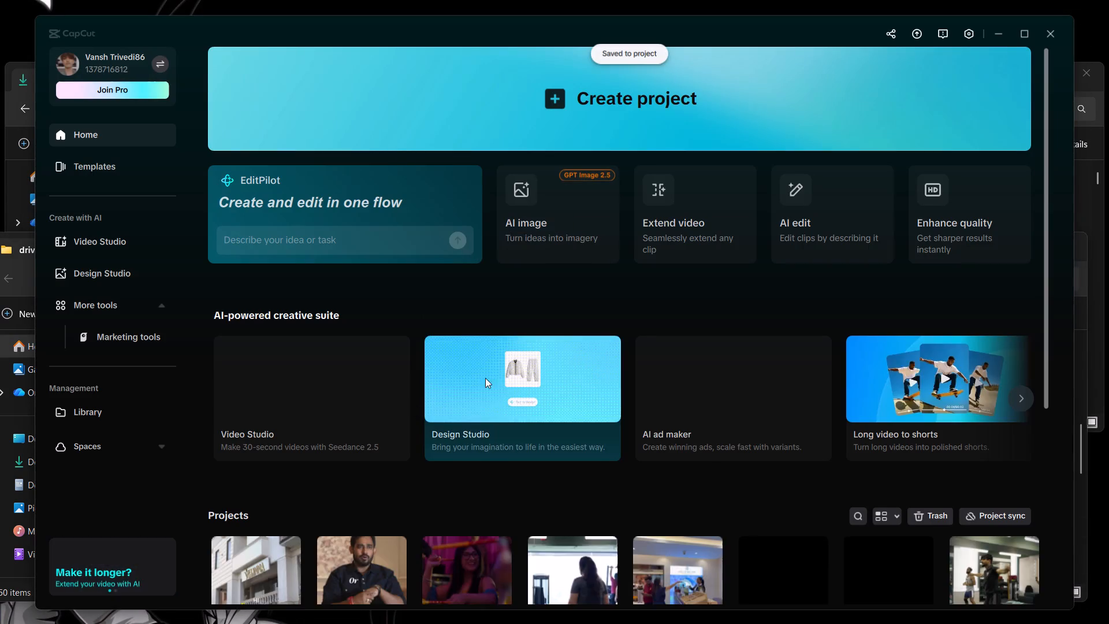
pyautogui.scroll(-2, 500, 419)
pyautogui.click(367, 283)
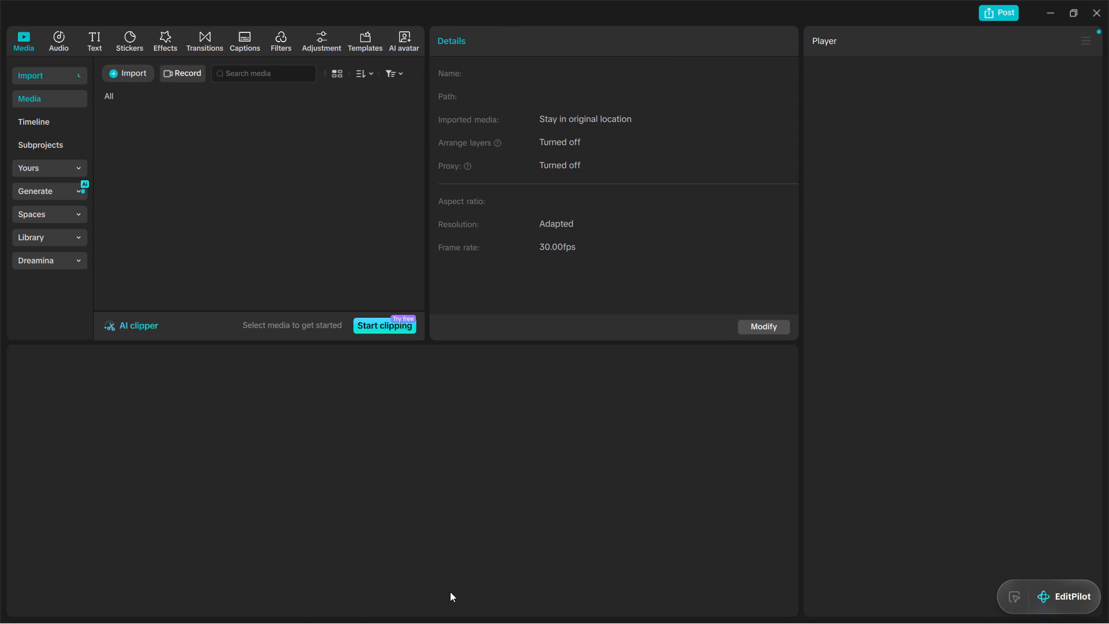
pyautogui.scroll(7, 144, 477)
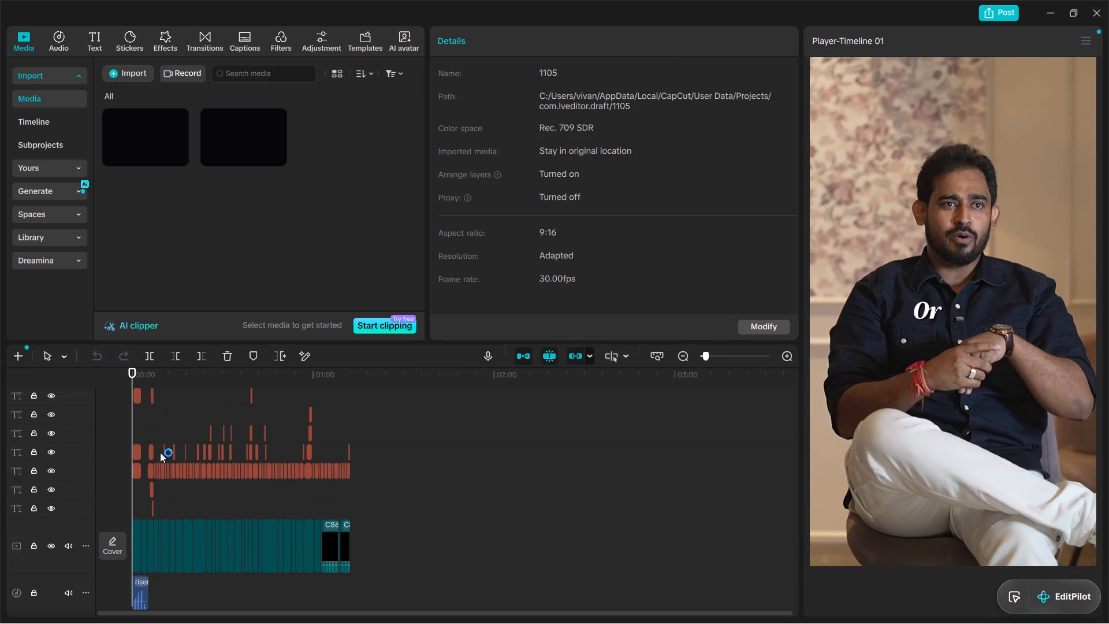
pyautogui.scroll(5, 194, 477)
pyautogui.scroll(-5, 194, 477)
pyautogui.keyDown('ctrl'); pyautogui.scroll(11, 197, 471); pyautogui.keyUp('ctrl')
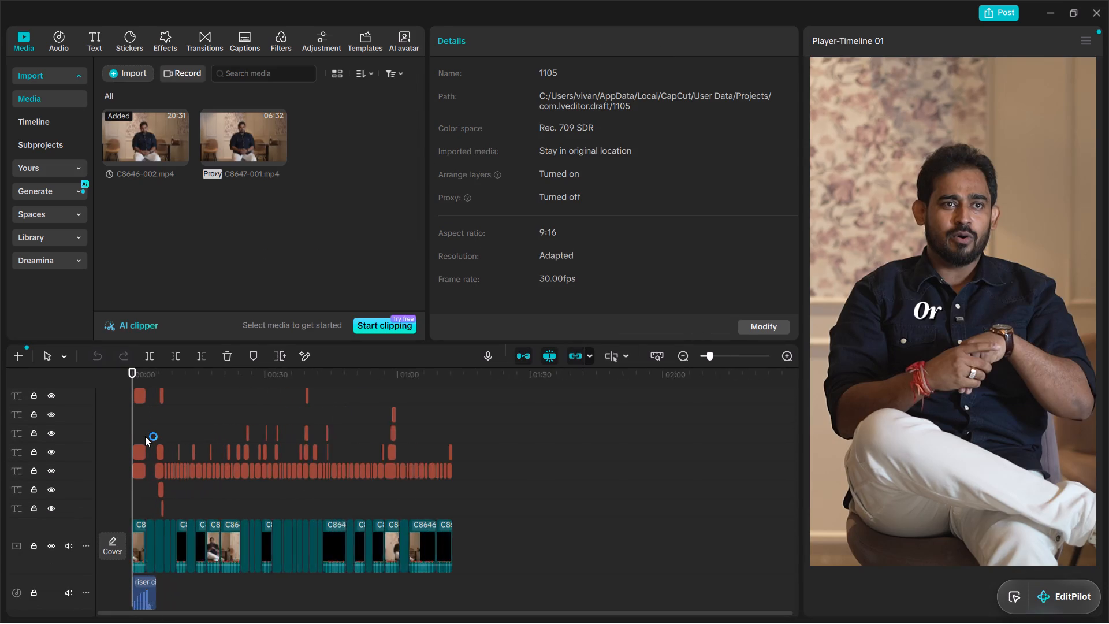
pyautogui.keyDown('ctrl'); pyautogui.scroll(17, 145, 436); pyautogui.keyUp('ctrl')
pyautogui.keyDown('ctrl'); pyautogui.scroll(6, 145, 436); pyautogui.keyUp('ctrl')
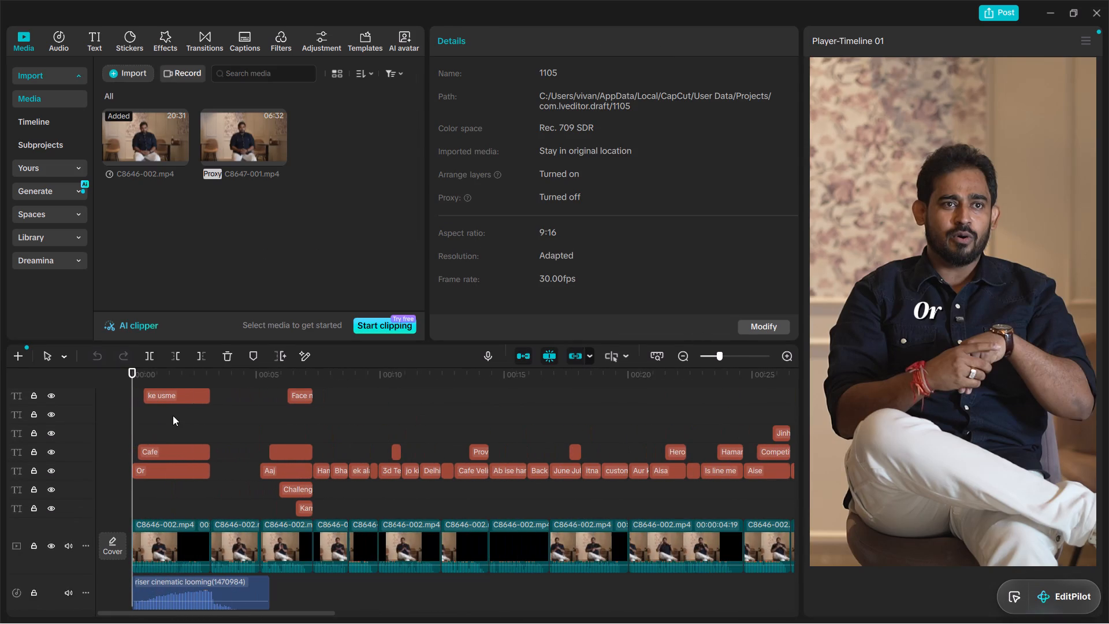
# Start a media import and point it to the drive-download-20261026T061908Z-1-001 folder, using the path copied from File Explorer.
pyautogui.click(136, 75)
pyautogui.click(196, 101)
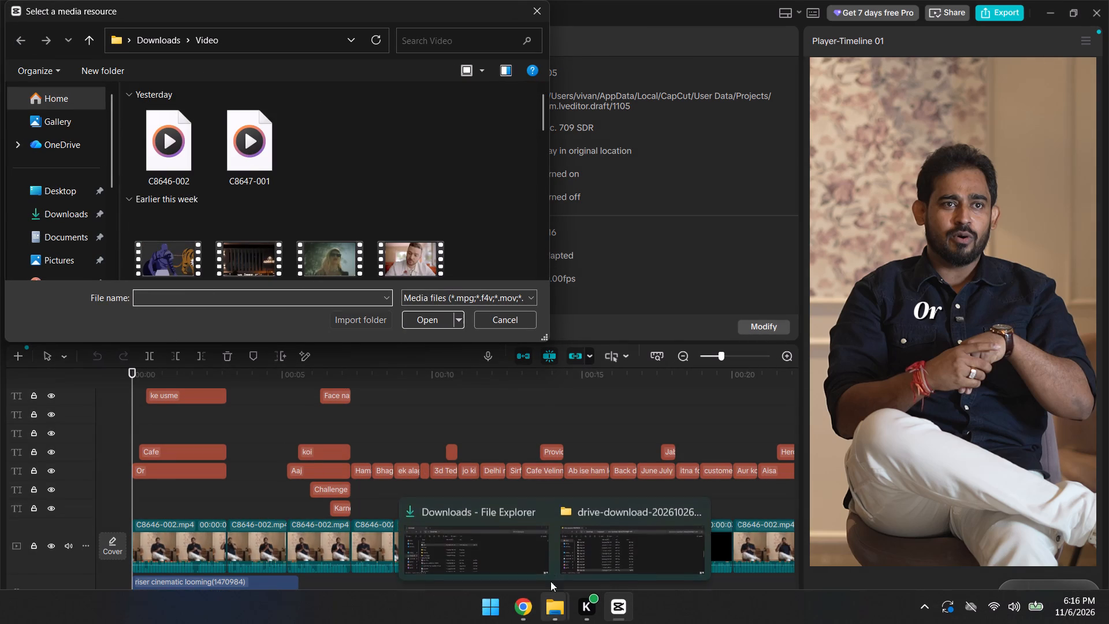
pyautogui.click(610, 559)
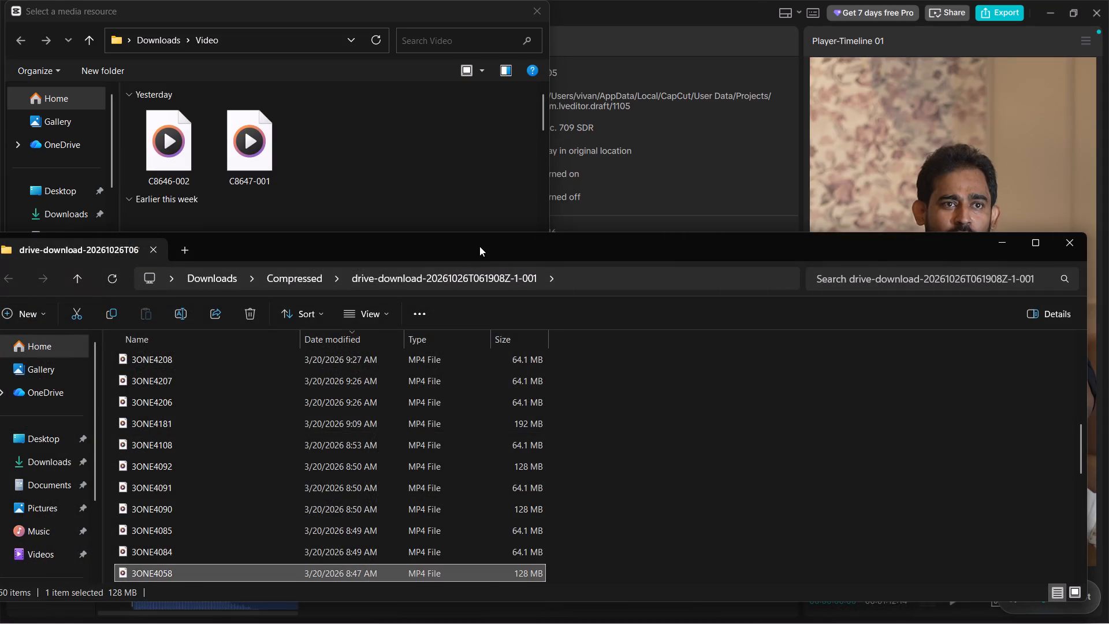
pyautogui.moveTo(479, 246); pyautogui.dragTo(564, 213)
pyautogui.click(682, 244)
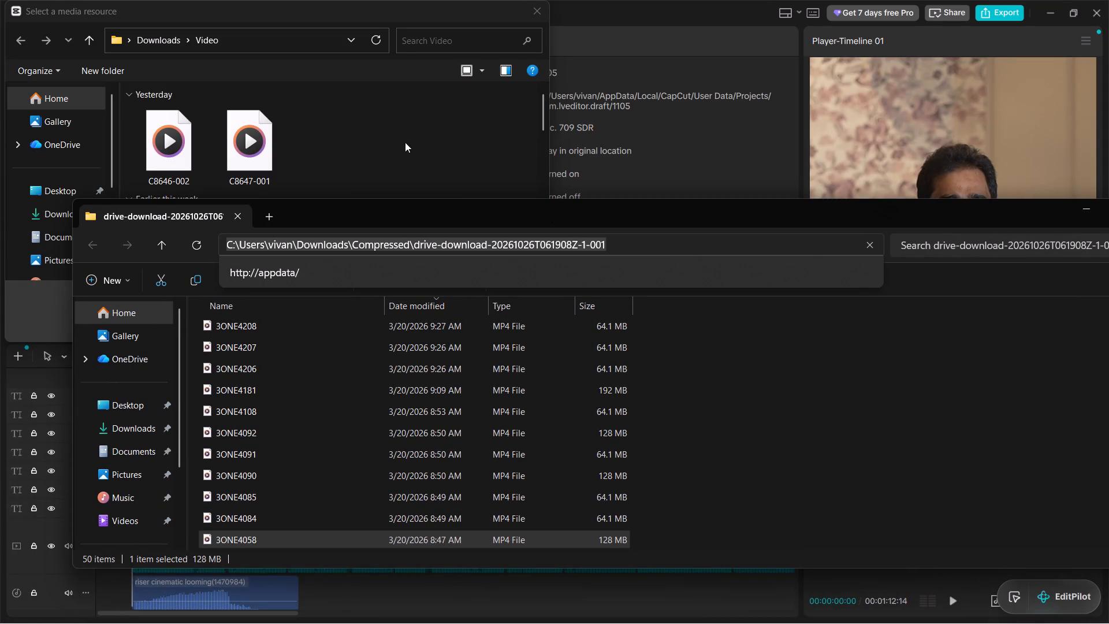
pyautogui.hotkey('ctrl', 'c')
pyautogui.click(229, 35)
pyautogui.hotkey('ctrl', 'v')
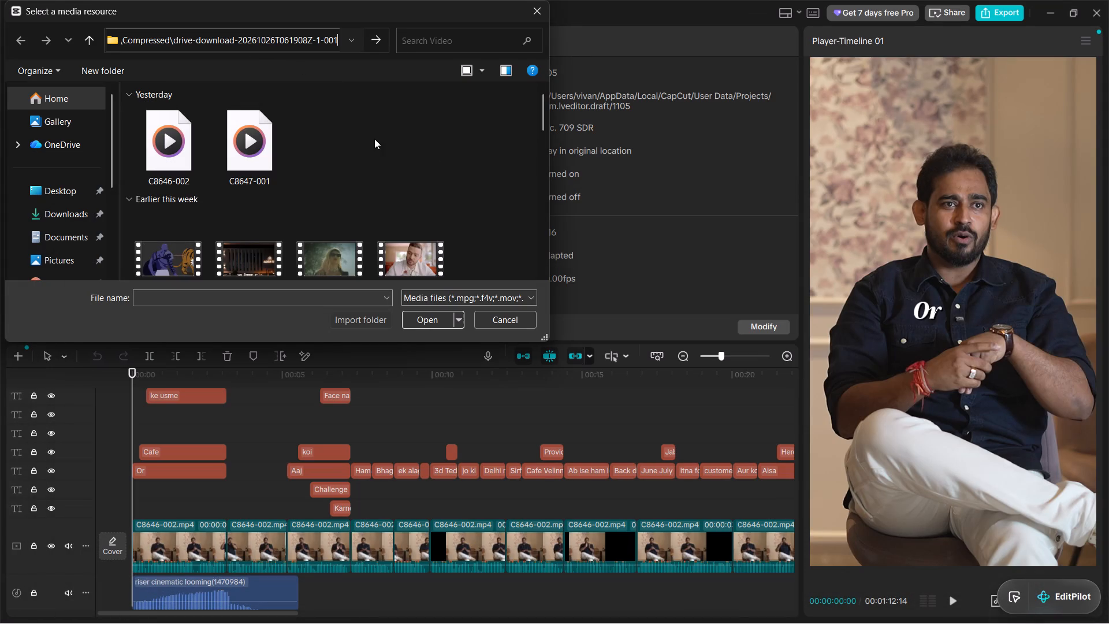
pyautogui.press('Return')
pyautogui.click(426, 314)
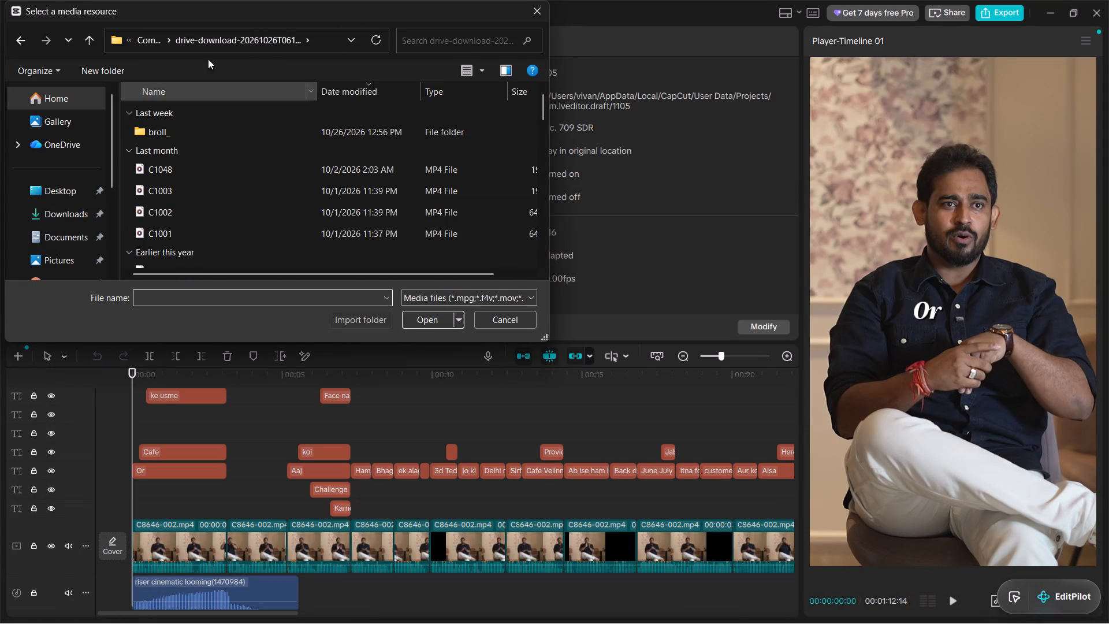
# Import all the video clips from the broll_ subfolder into project 1105 and deselect them.
pyautogui.doubleClick(232, 138)
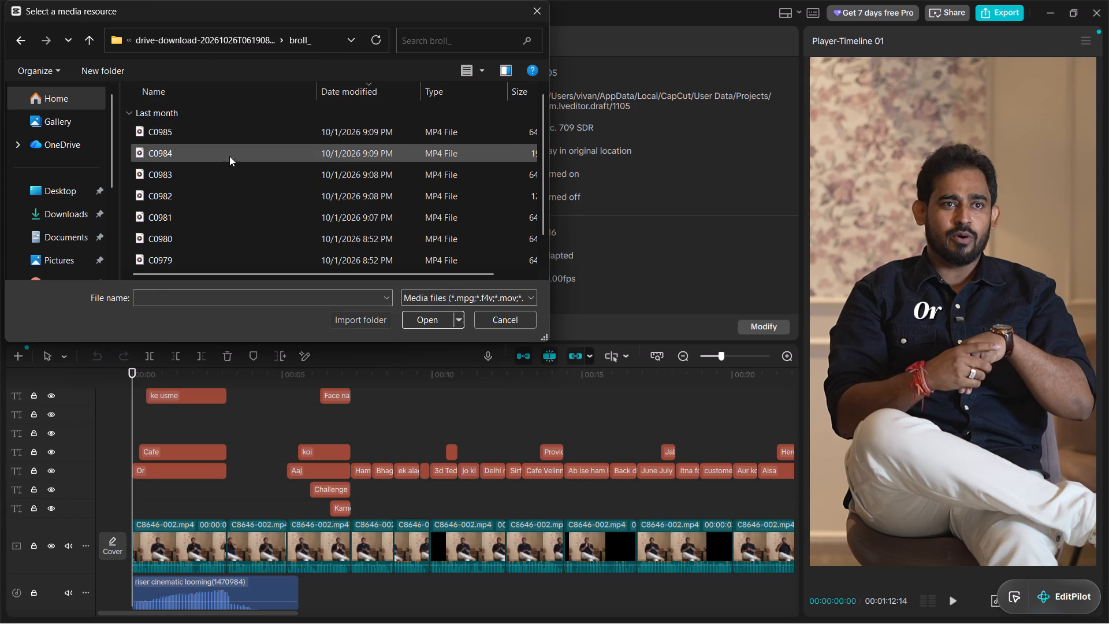
pyautogui.click(213, 136)
pyautogui.hotkey('ctrl', 'a')
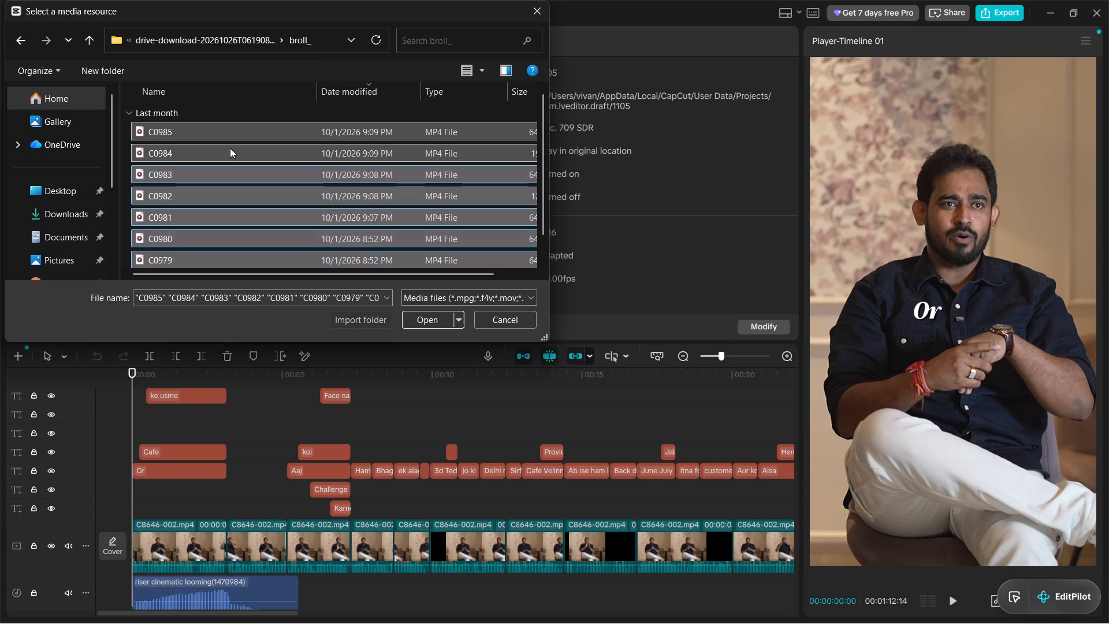
pyautogui.press('Return')
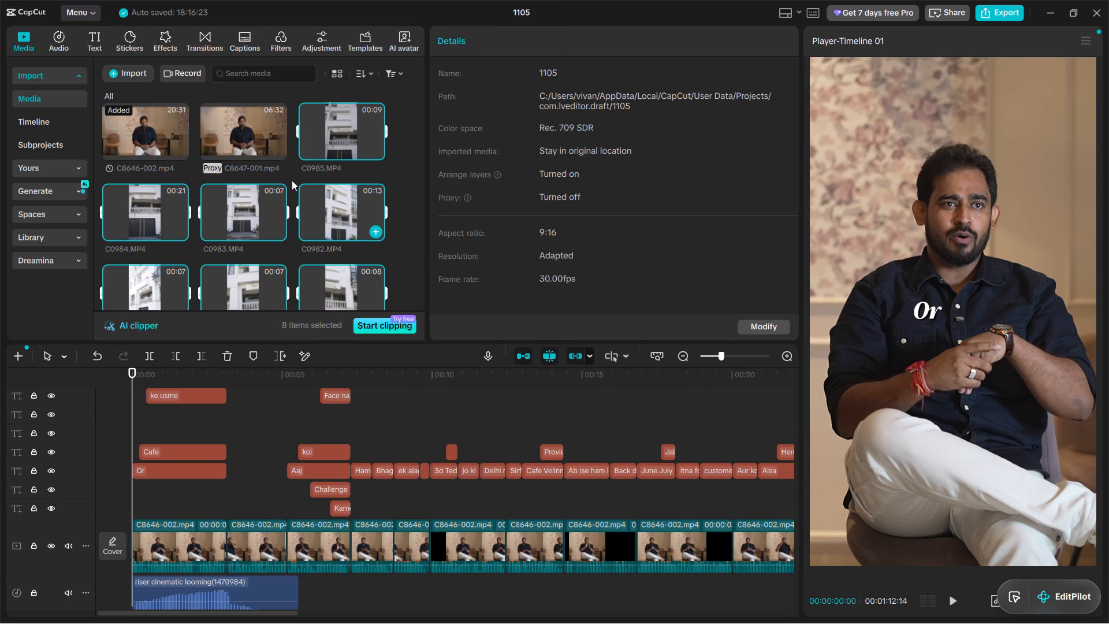
pyautogui.scroll(-4, 232, 173)
pyautogui.click(287, 264)
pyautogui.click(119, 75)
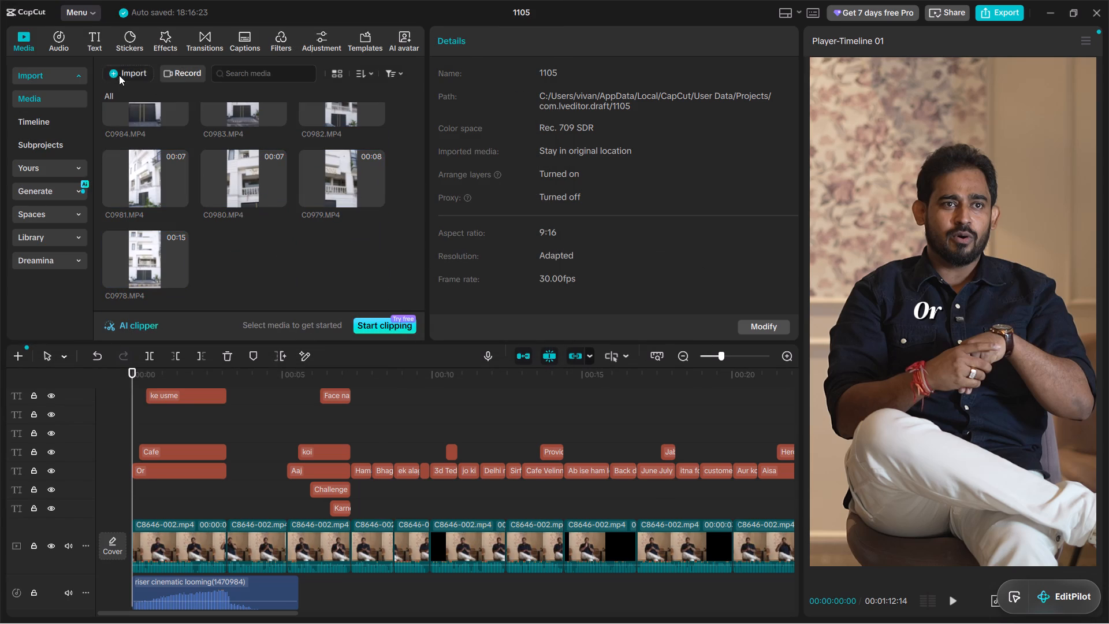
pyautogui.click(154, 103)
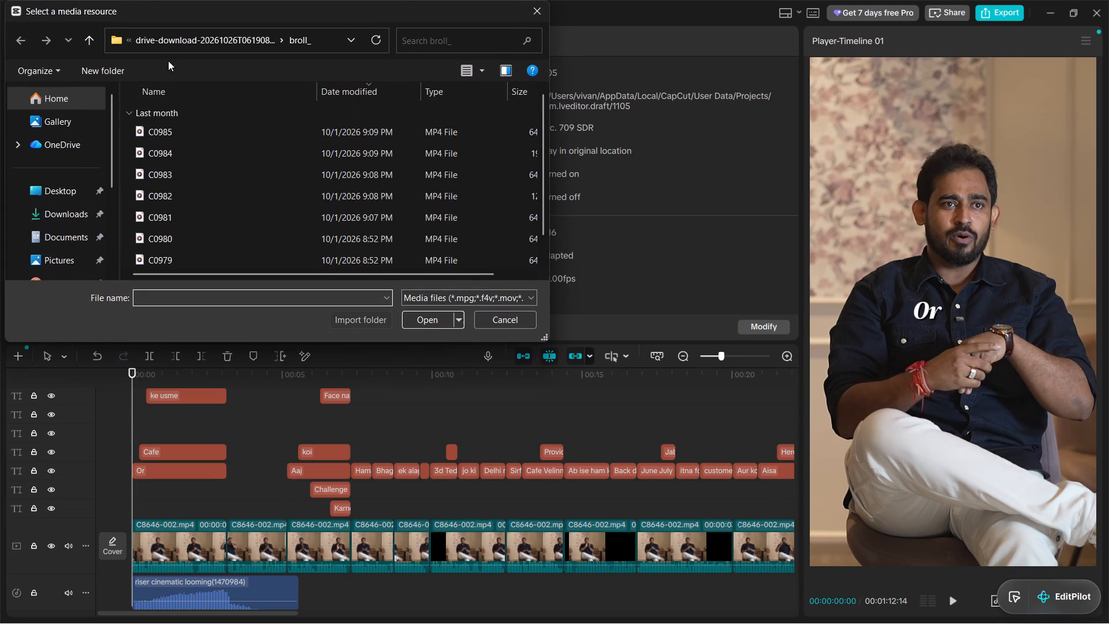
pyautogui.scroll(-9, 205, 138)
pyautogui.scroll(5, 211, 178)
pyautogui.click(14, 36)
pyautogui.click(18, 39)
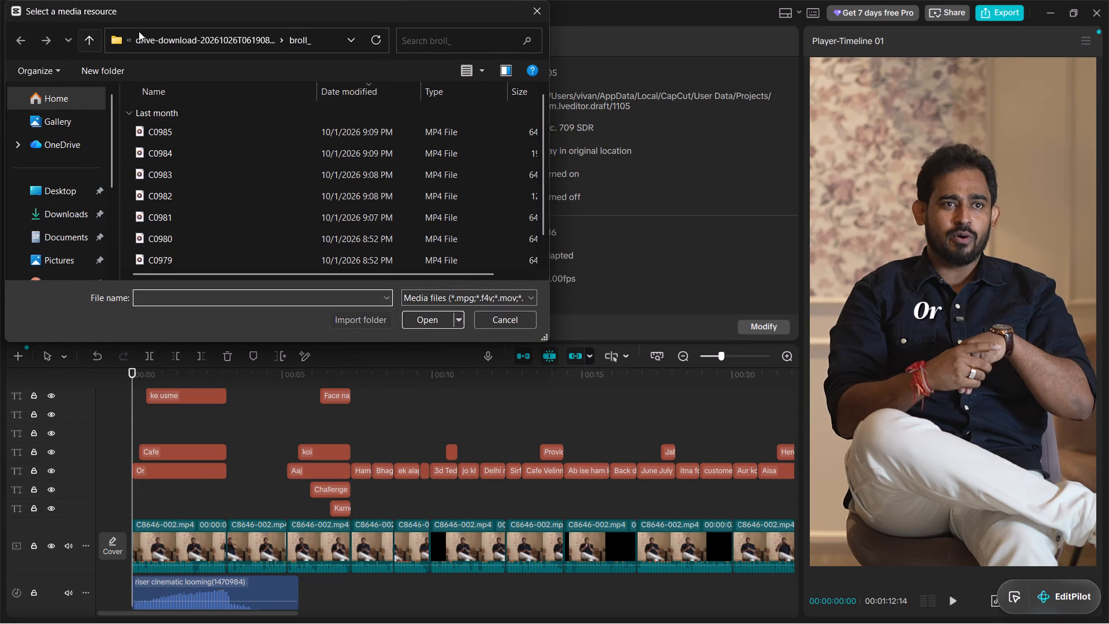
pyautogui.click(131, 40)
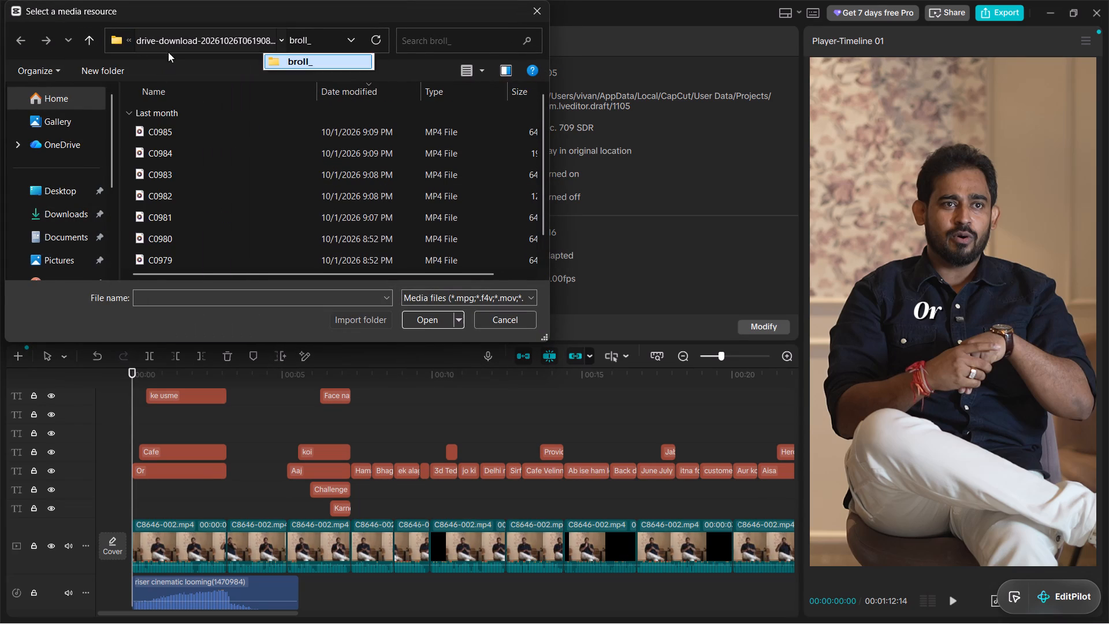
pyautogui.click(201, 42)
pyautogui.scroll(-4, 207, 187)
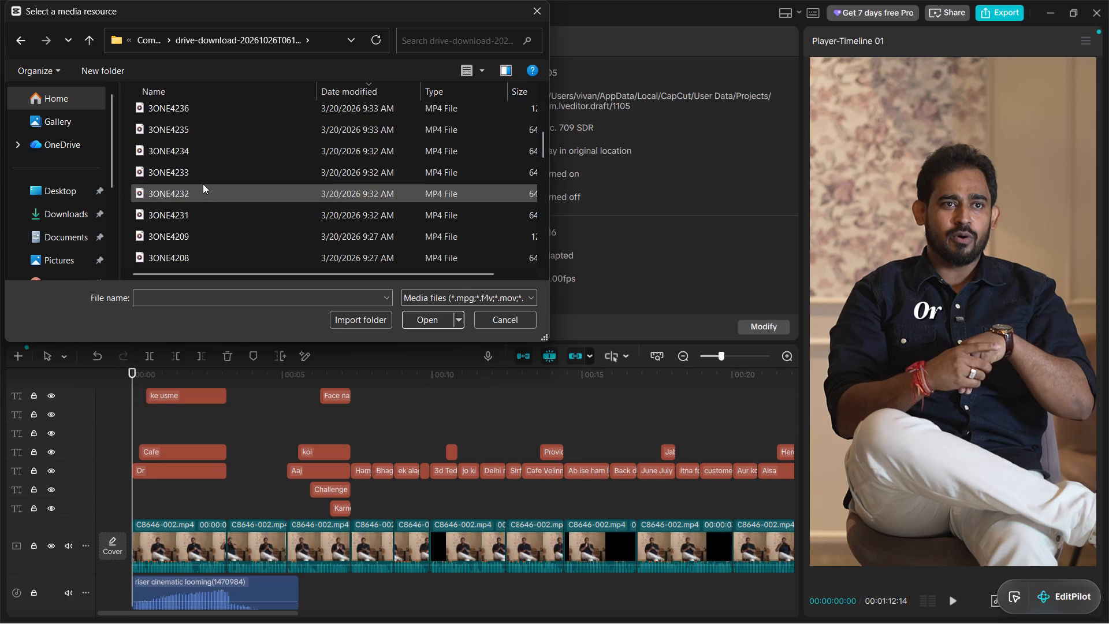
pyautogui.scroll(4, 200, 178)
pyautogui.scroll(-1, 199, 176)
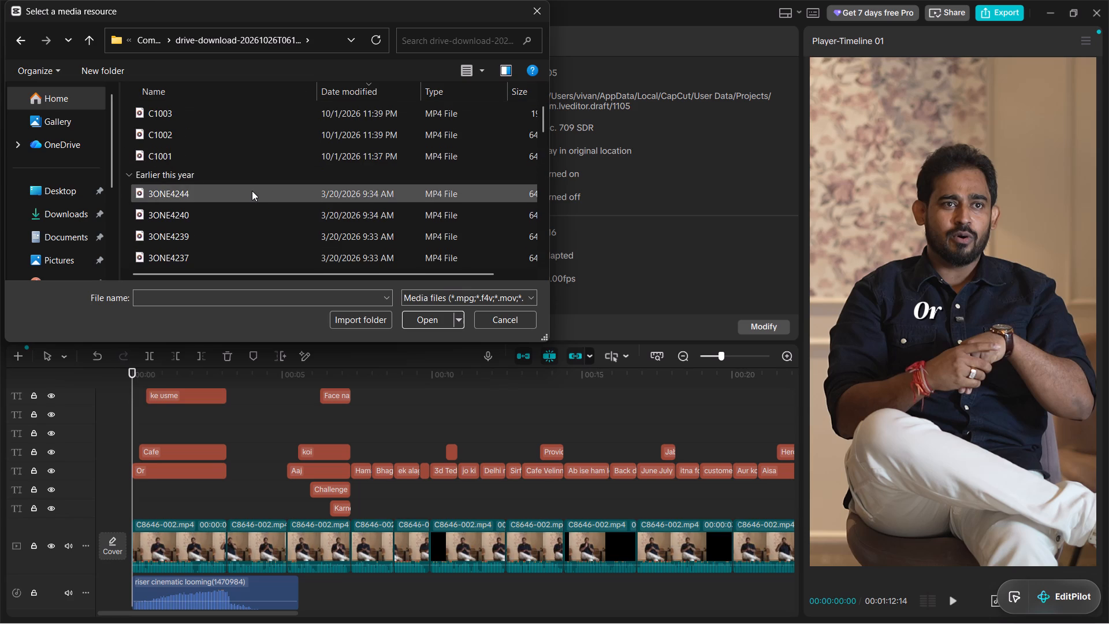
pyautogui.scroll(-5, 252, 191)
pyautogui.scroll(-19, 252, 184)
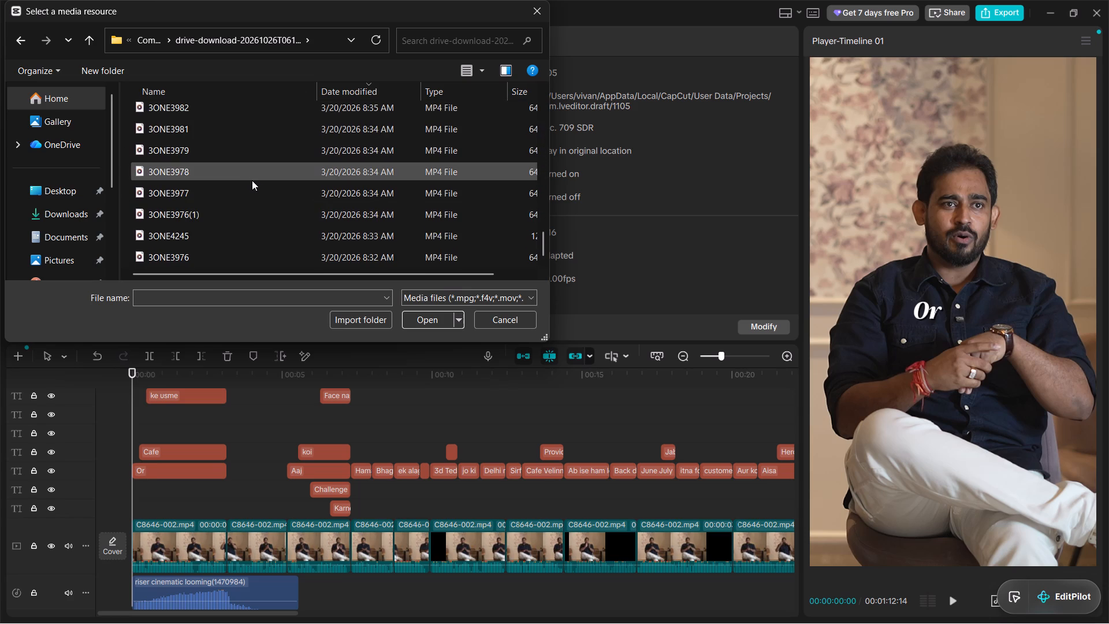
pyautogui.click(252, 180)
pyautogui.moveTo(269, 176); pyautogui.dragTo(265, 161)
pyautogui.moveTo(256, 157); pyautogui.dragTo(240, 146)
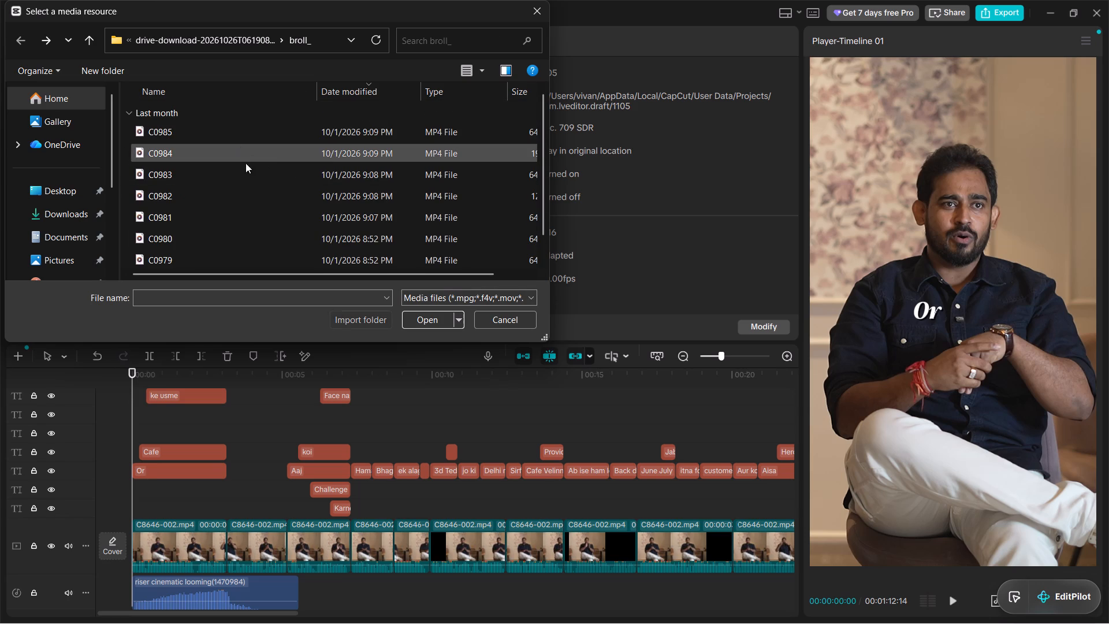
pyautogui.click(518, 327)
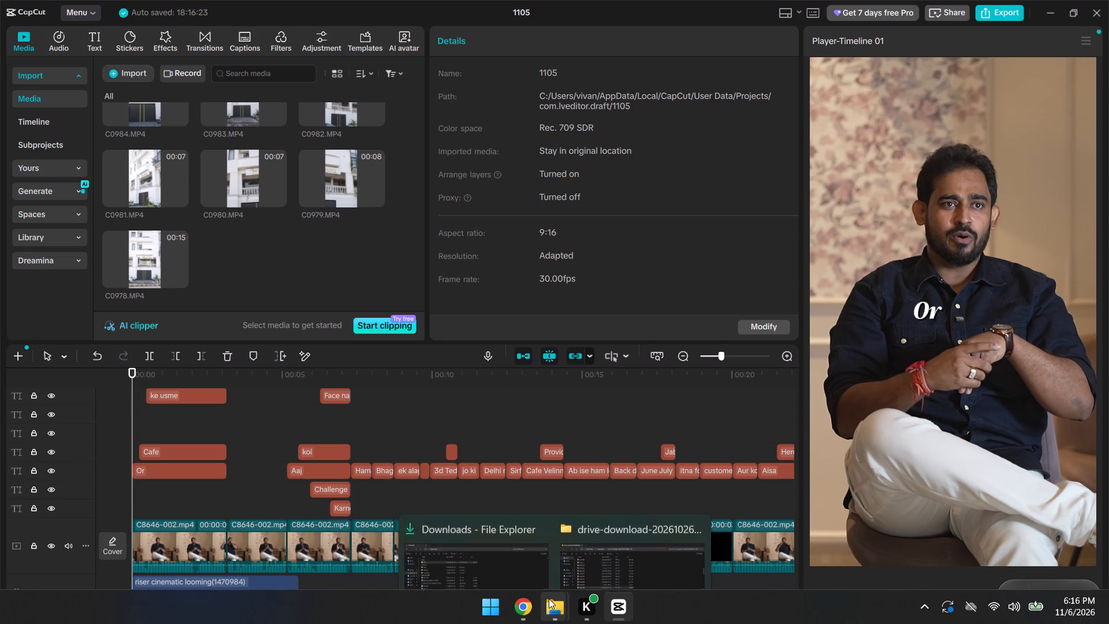
# Switch to File Explorer, add everything in the drive-download-20261026T061908Z-1-001 folder to project 1105's media in CapCut, and deselect the imported items.
pyautogui.click(583, 537)
pyautogui.moveTo(434, 210); pyautogui.dragTo(450, 185)
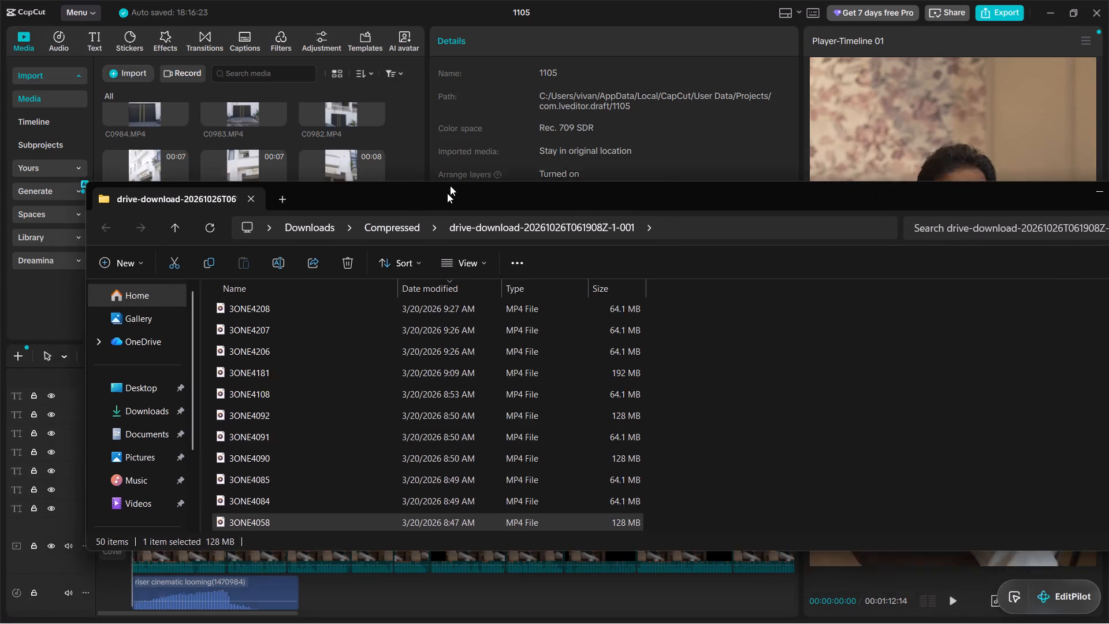
pyautogui.moveTo(450, 185); pyautogui.dragTo(344, 71)
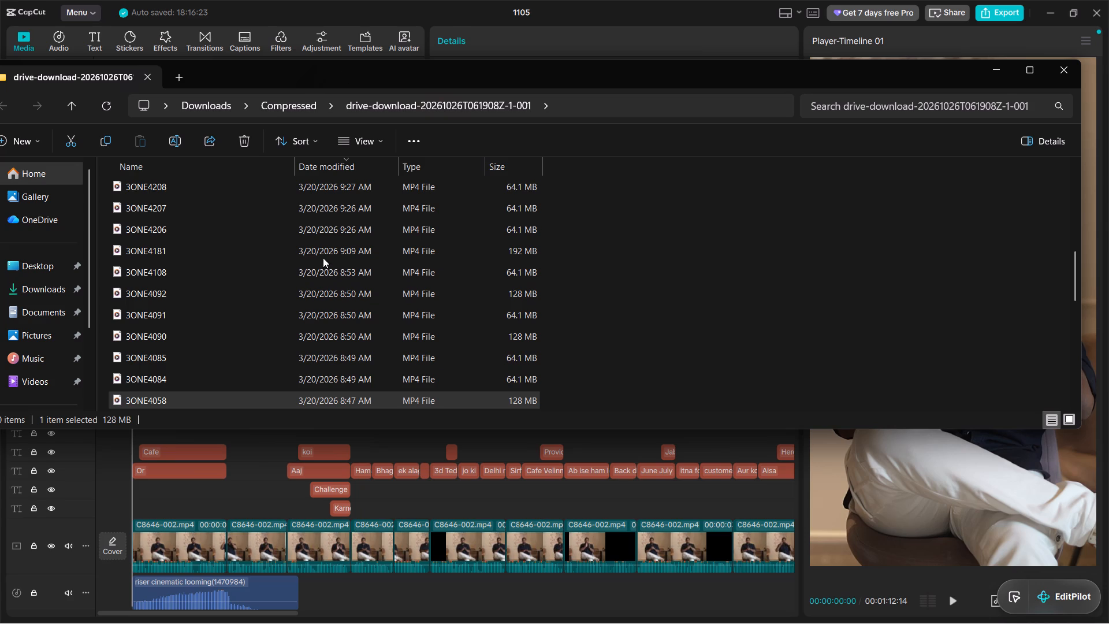
pyautogui.scroll(3, 323, 251)
pyautogui.scroll(-5, 323, 251)
pyautogui.scroll(6, 323, 251)
pyautogui.hotkey('ctrl', 'a')
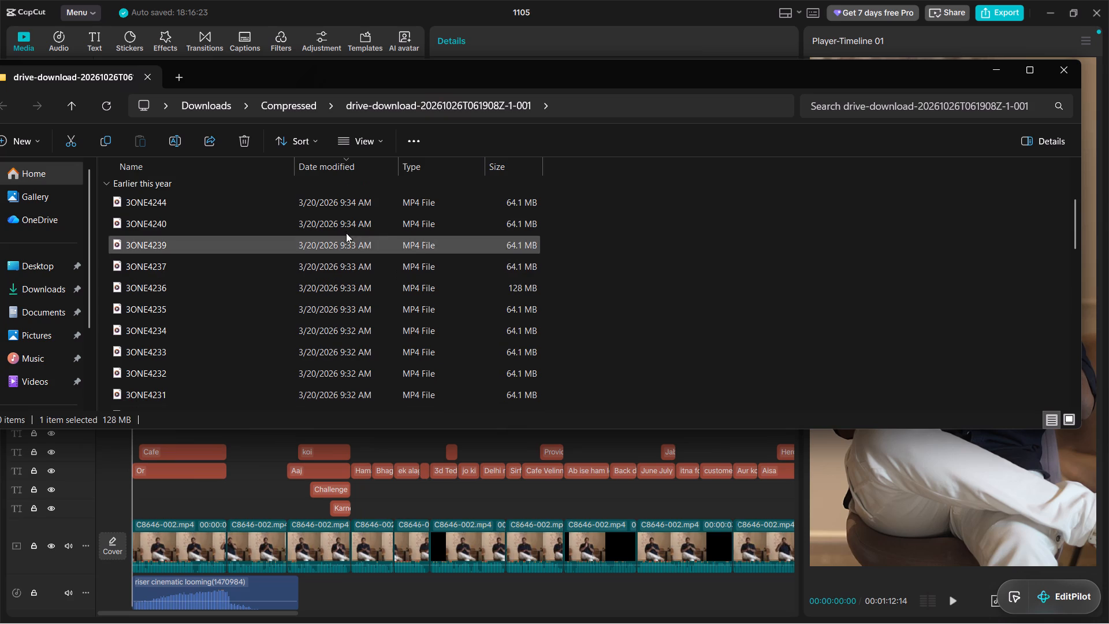
pyautogui.click(600, 257)
pyautogui.hotkey('ctrl', 'a')
pyautogui.moveTo(493, 84); pyautogui.dragTo(990, 133)
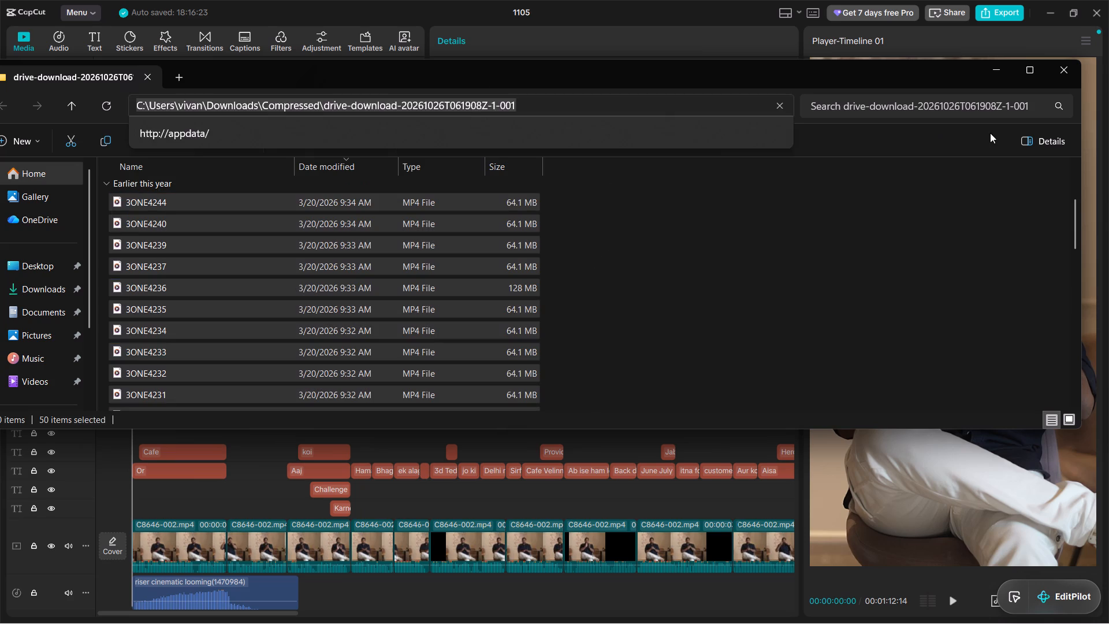
pyautogui.moveTo(990, 133); pyautogui.dragTo(981, 130)
pyautogui.click(589, 277)
pyautogui.hotkey('ctrl', 'a')
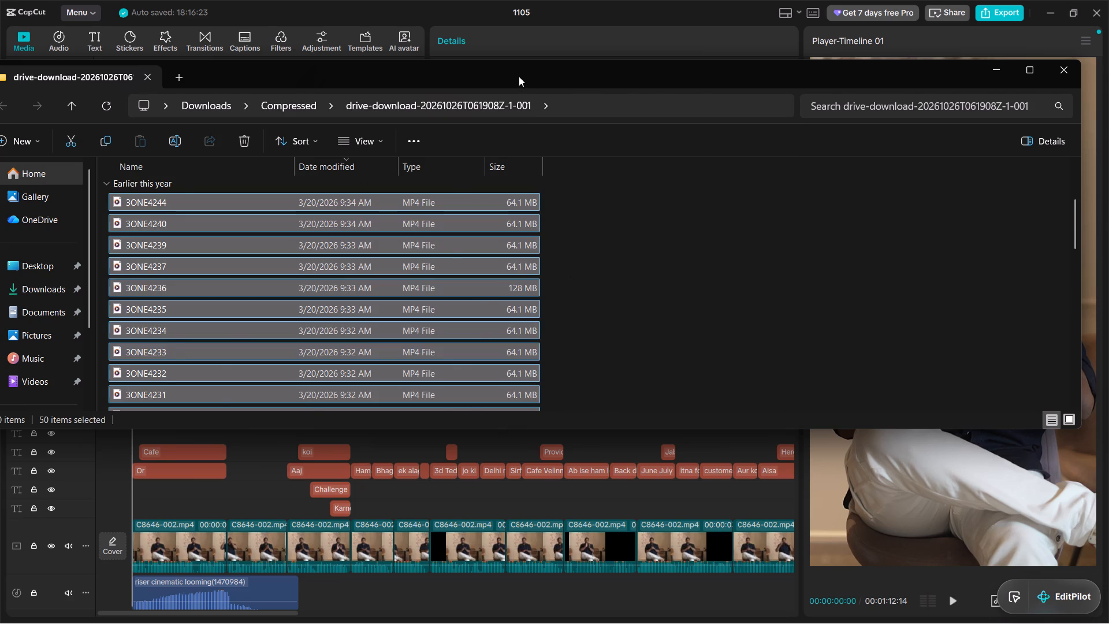
pyautogui.moveTo(519, 76); pyautogui.dragTo(969, 76)
pyautogui.moveTo(810, 247); pyautogui.dragTo(250, 240)
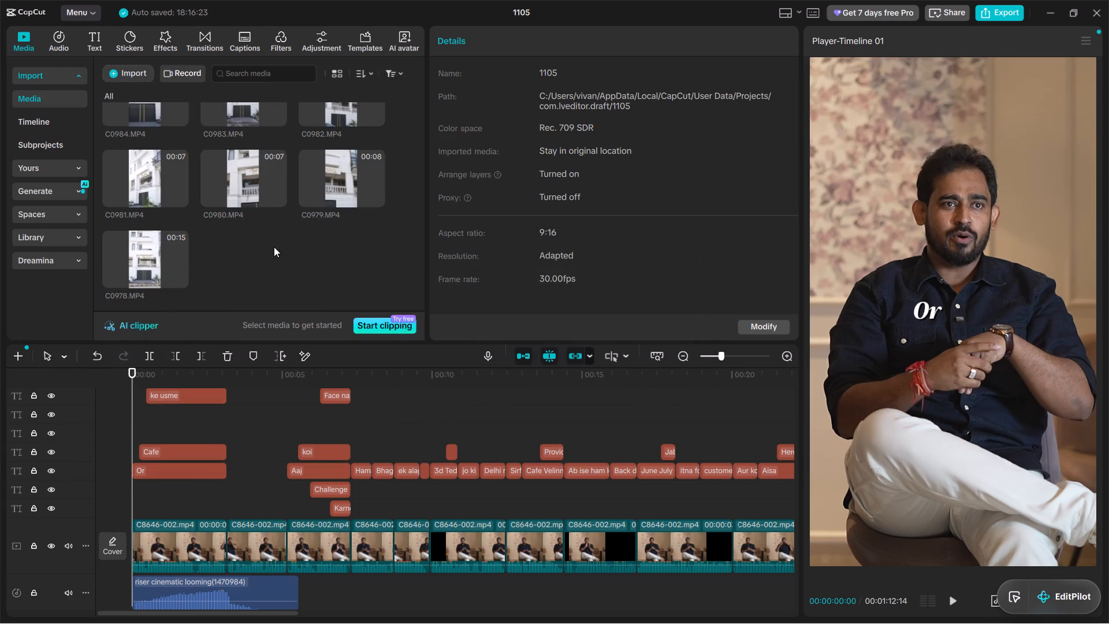
pyautogui.scroll(-10, 278, 243)
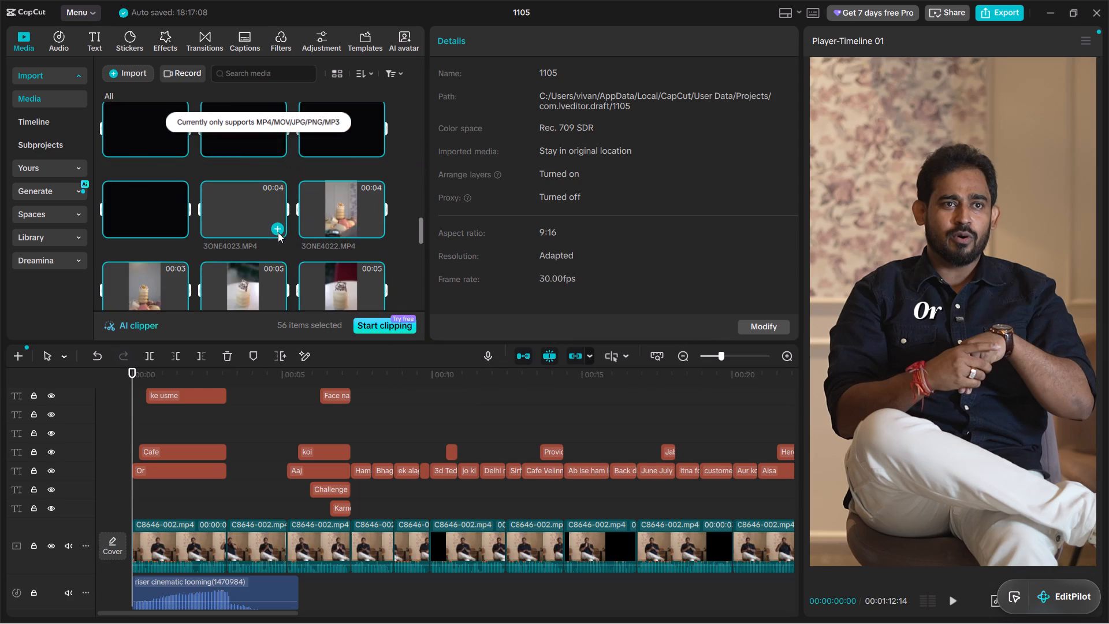
pyautogui.scroll(-17, 265, 208)
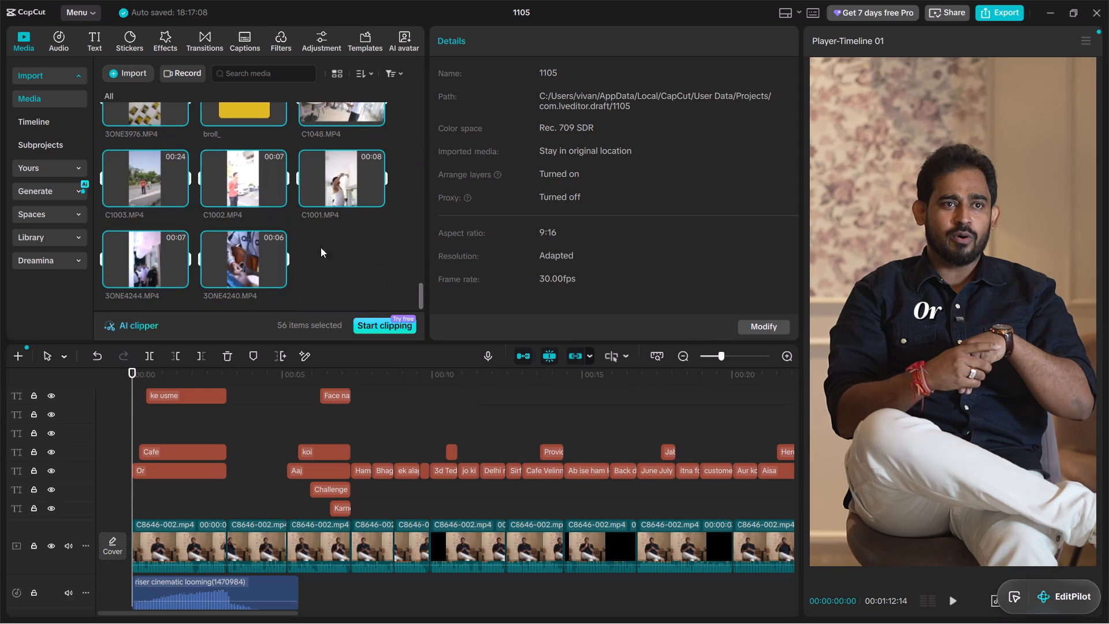
pyautogui.click(332, 252)
# Check the opening captions up to about 00:00:02:03 and return the playhead to the start of the timeline.
pyautogui.click(168, 407)
pyautogui.click(179, 408)
pyautogui.click(195, 410)
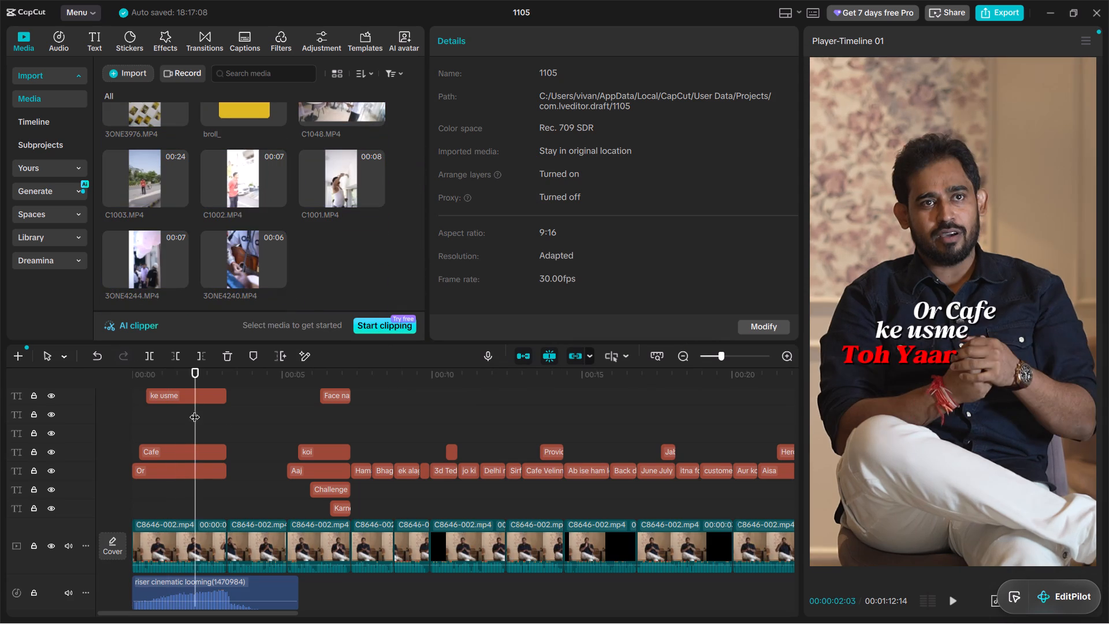
pyautogui.moveTo(195, 410); pyautogui.dragTo(34, 384)
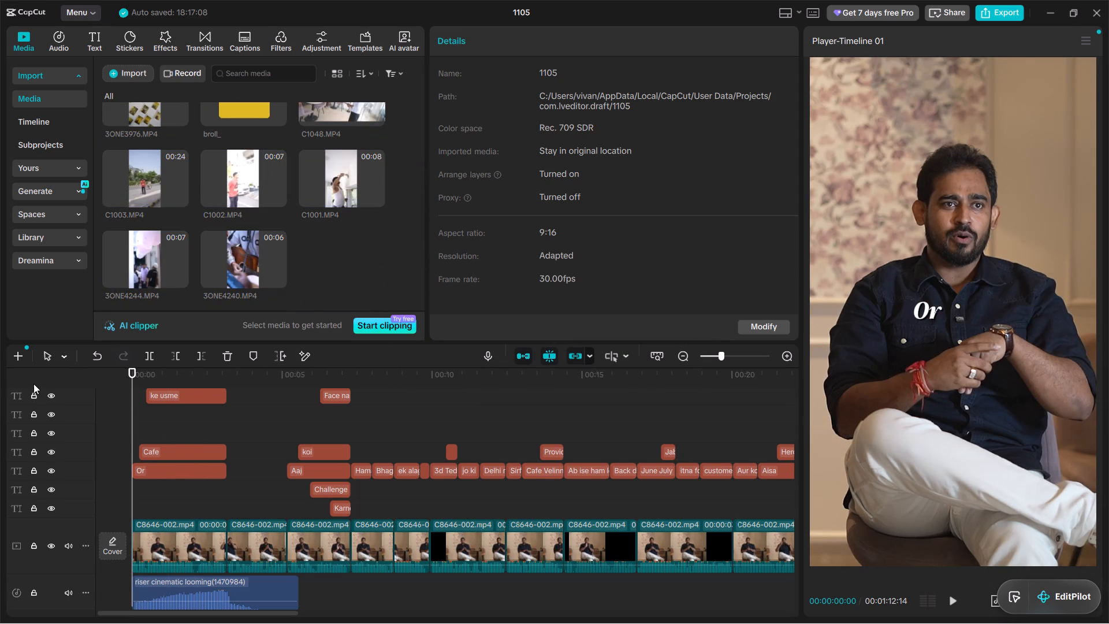
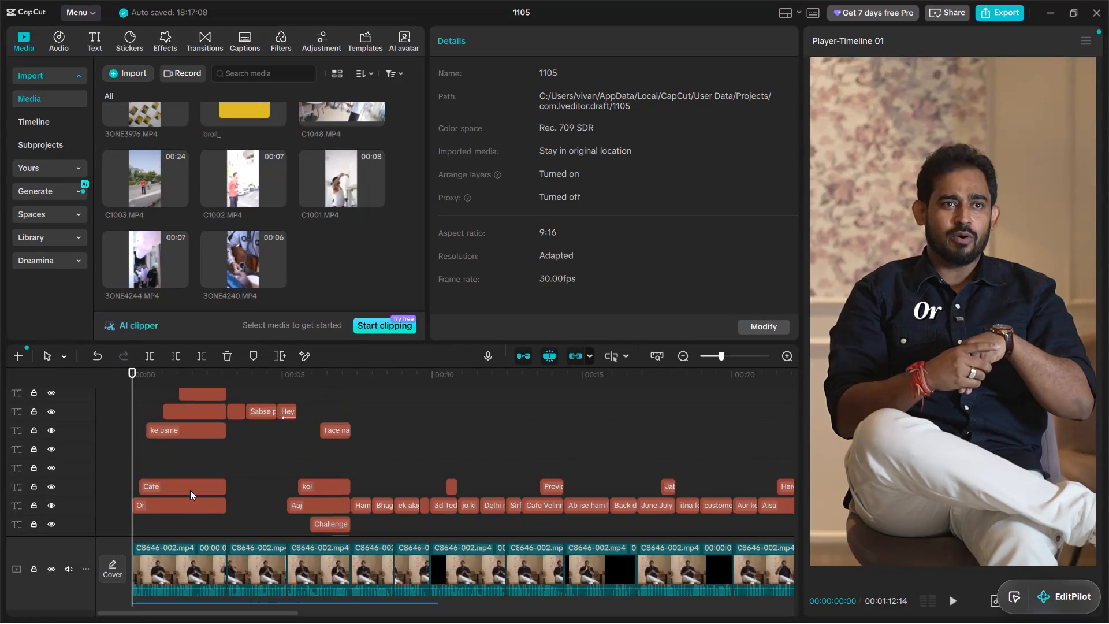
# Play the timeline from the start to about 00:00:11:08 and review the captions, shots and sound effects.
pyautogui.scroll(-3, 190, 490)
pyautogui.press('space')
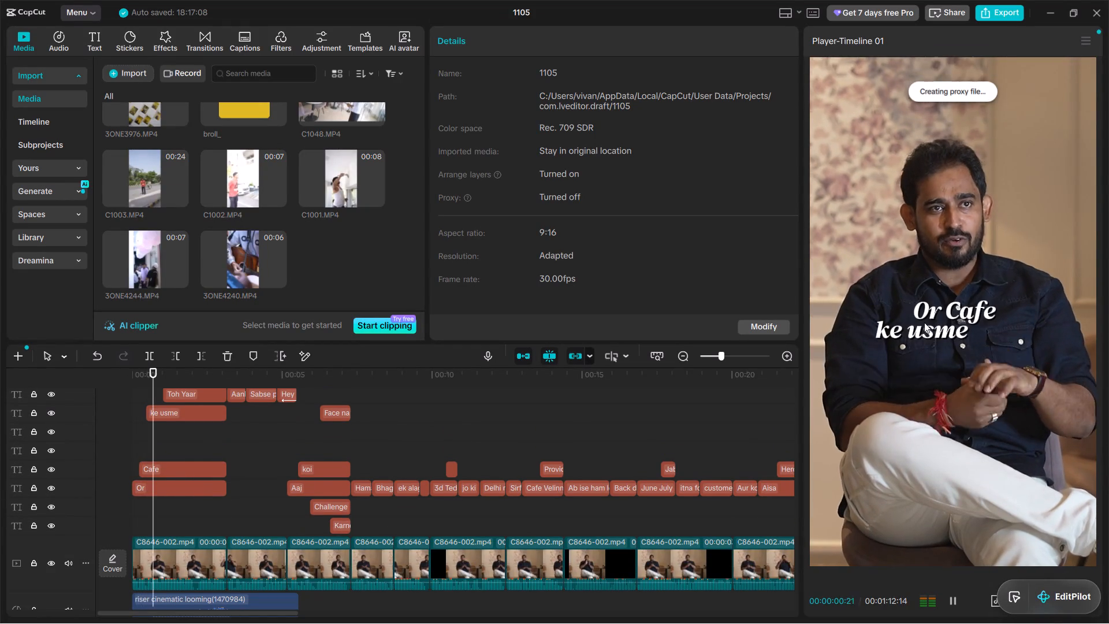
pyautogui.keyDown('ctrl'); pyautogui.scroll(2, 411, 481); pyautogui.keyUp('ctrl')
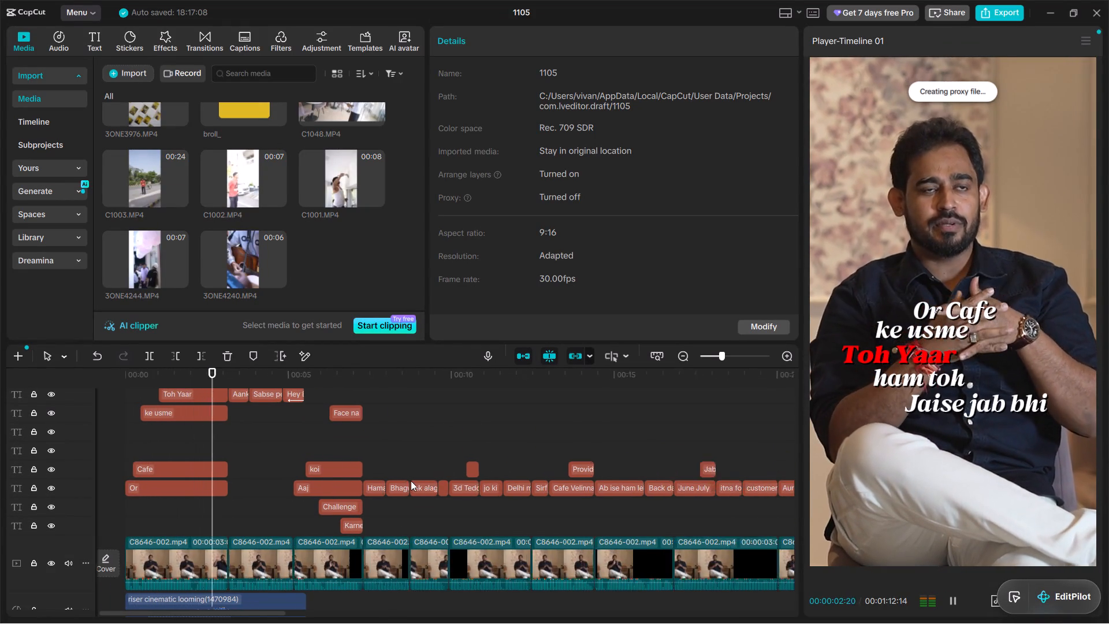
pyautogui.keyDown('ctrl'); pyautogui.scroll(6, 411, 481); pyautogui.keyUp('ctrl')
pyautogui.keyDown('alt'); pyautogui.scroll(3, 419, 465); pyautogui.keyUp('alt')
pyautogui.keyDown('alt'); pyautogui.scroll(-3, 419, 465); pyautogui.keyUp('alt')
pyautogui.keyDown('alt'); pyautogui.scroll(6, 421, 463); pyautogui.keyUp('alt')
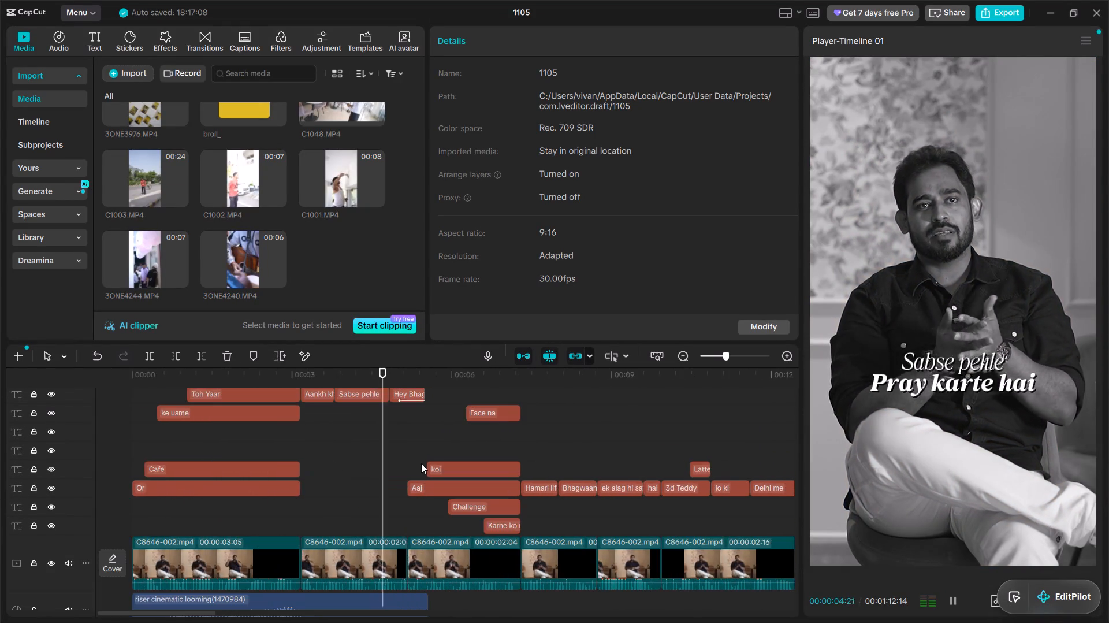
pyautogui.keyDown('alt'); pyautogui.scroll(-4, 421, 463); pyautogui.keyUp('alt')
pyautogui.keyDown('alt'); pyautogui.scroll(4, 421, 463); pyautogui.keyUp('alt')
pyautogui.keyDown('alt'); pyautogui.scroll(-3, 627, 492); pyautogui.keyUp('alt')
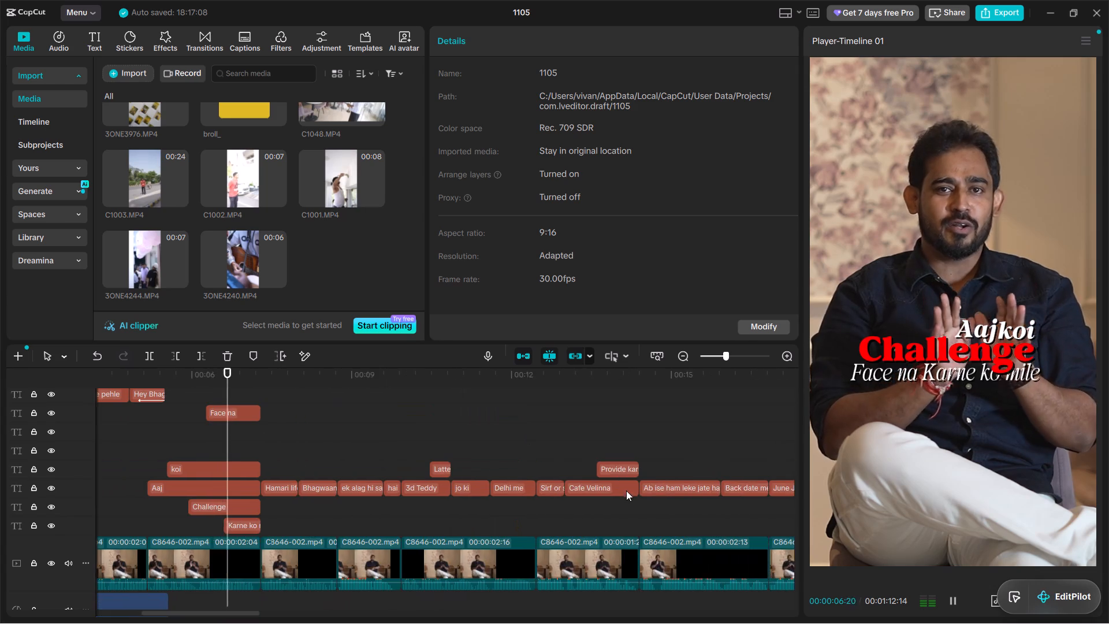
pyautogui.keyDown('alt'); pyautogui.scroll(4, 624, 485); pyautogui.keyUp('alt')
pyautogui.scroll(-5, 753, 477)
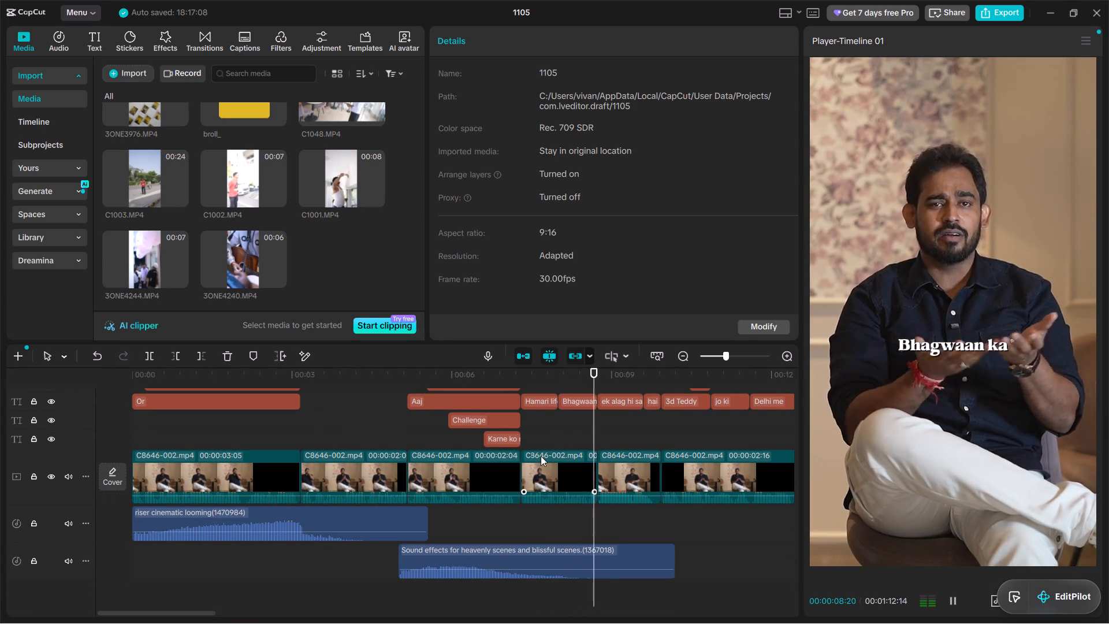
pyautogui.keyDown('alt'); pyautogui.scroll(2, 541, 456); pyautogui.keyUp('alt')
pyautogui.keyDown('alt'); pyautogui.scroll(-4, 539, 460); pyautogui.keyUp('alt')
pyautogui.keyDown('alt'); pyautogui.scroll(4, 472, 464); pyautogui.keyUp('alt')
pyautogui.keyDown('alt'); pyautogui.scroll(-2, 472, 465); pyautogui.keyUp('alt')
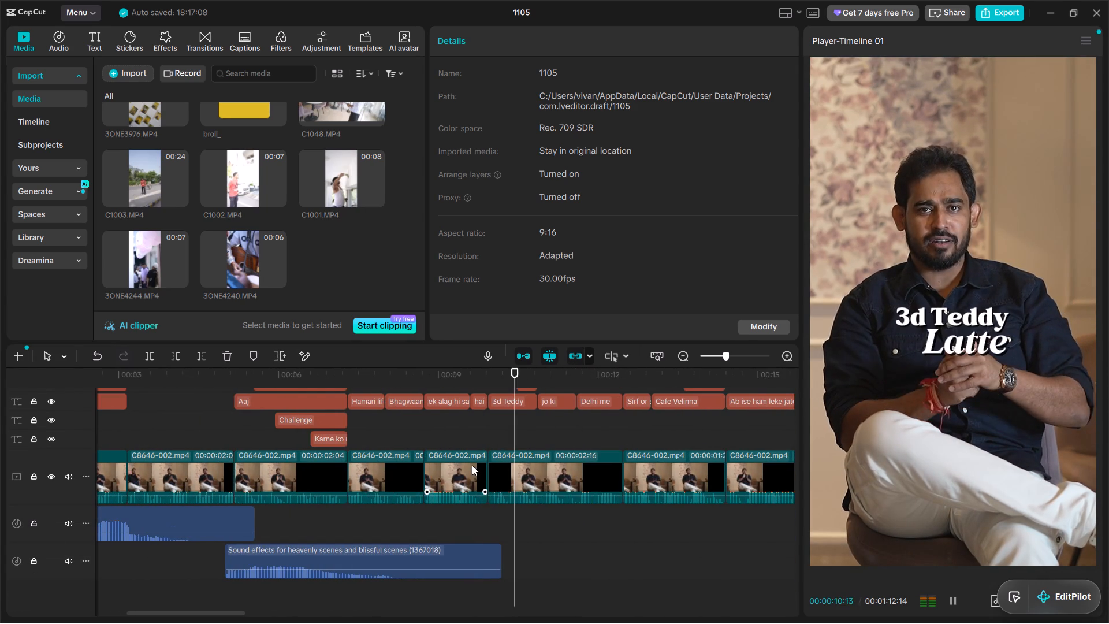
pyautogui.press('space')
# Preview imported B-roll clips, including 3ONE4244, 3ONE3978, 3ONE3982, 3ONE3983 and 3ONE3984, to pick footage for the "3d Teddy Latte" line.
pyautogui.moveTo(232, 266); pyautogui.dragTo(238, 268)
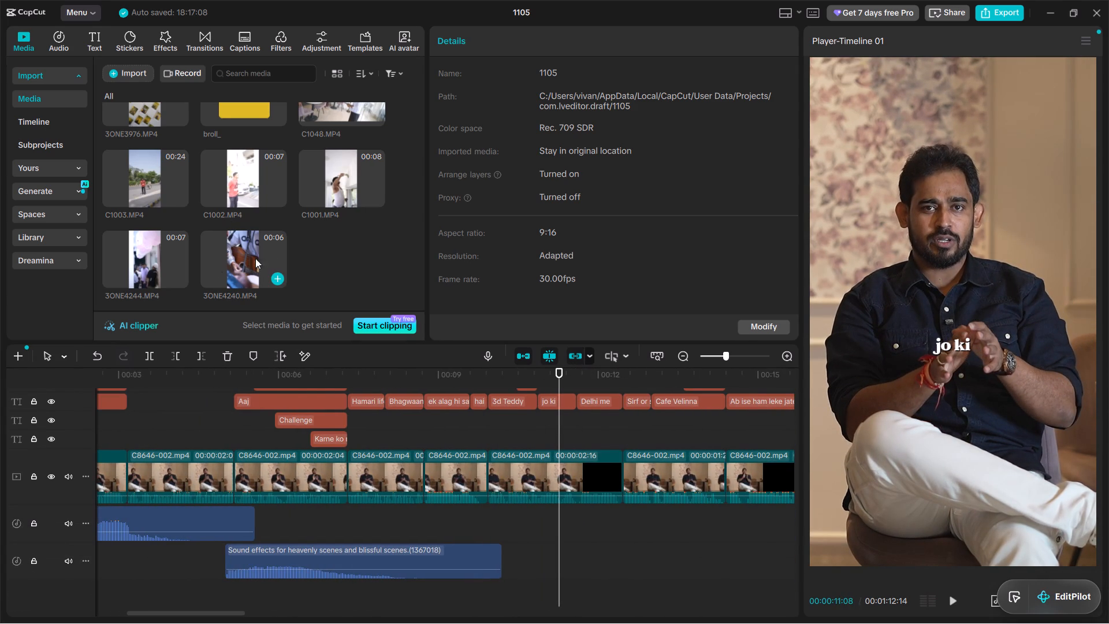
pyautogui.click(213, 265)
pyautogui.click(120, 257)
pyautogui.scroll(5, 385, 264)
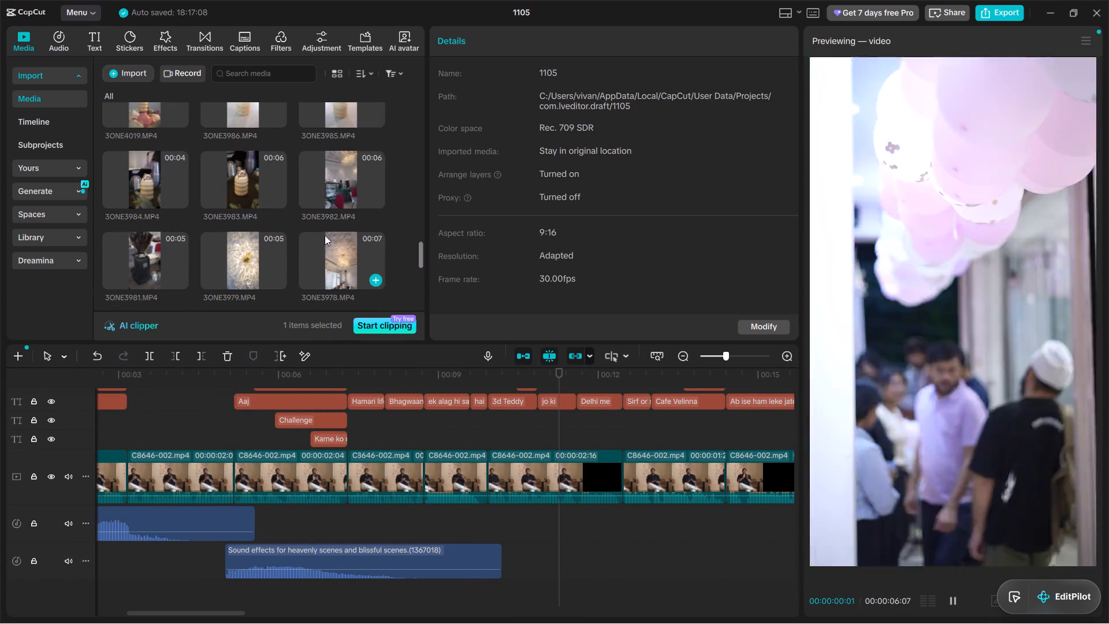
pyautogui.click(334, 258)
pyautogui.click(333, 168)
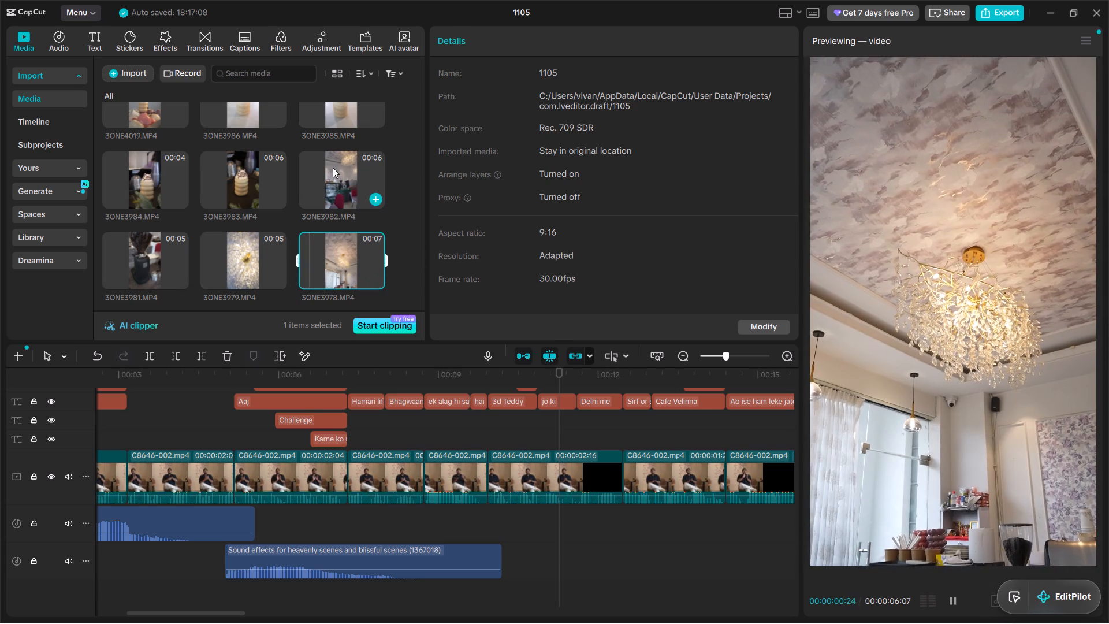
pyautogui.click(226, 168)
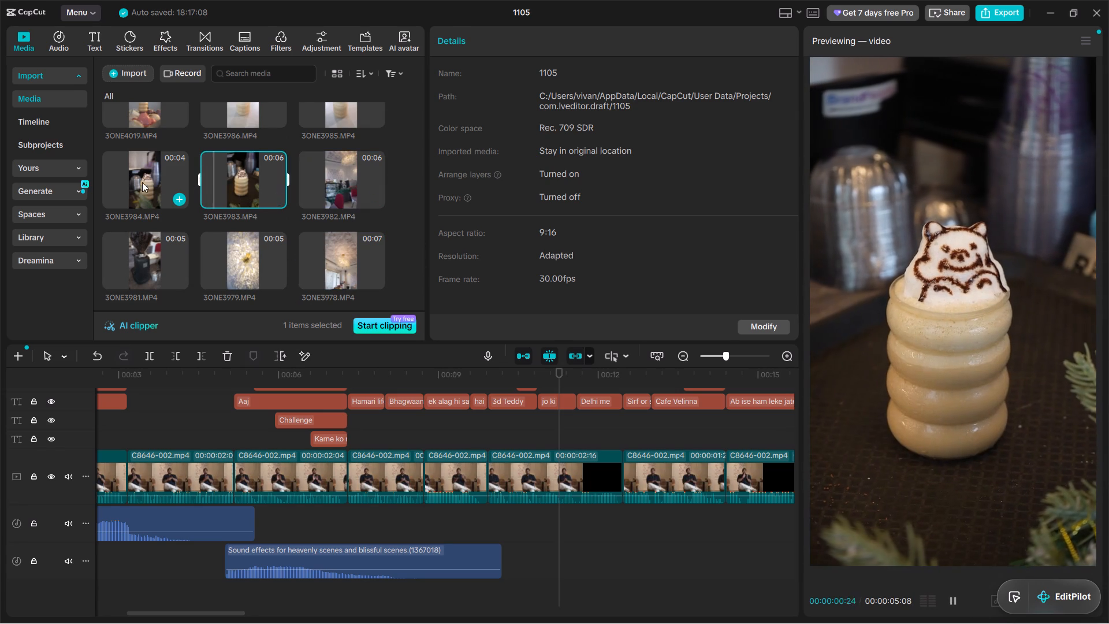
pyautogui.click(131, 181)
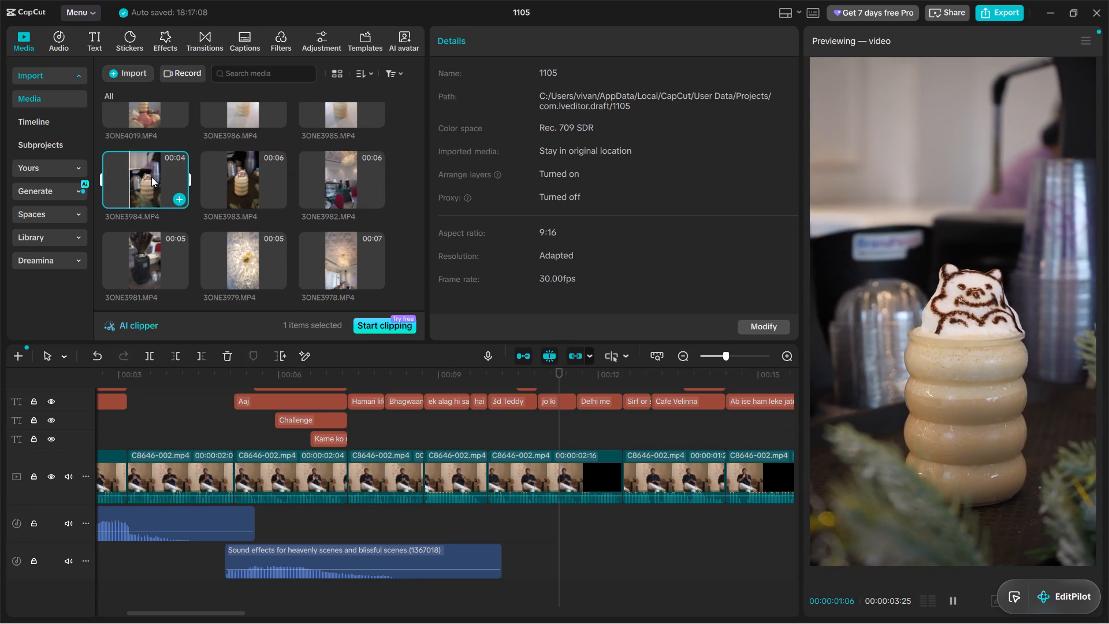
# Place 3ONE3984.MP4 on a track directly above the main video, below all captions, starting where the "3d Teddy" caption begins.
pyautogui.moveTo(151, 177); pyautogui.dragTo(490, 431)
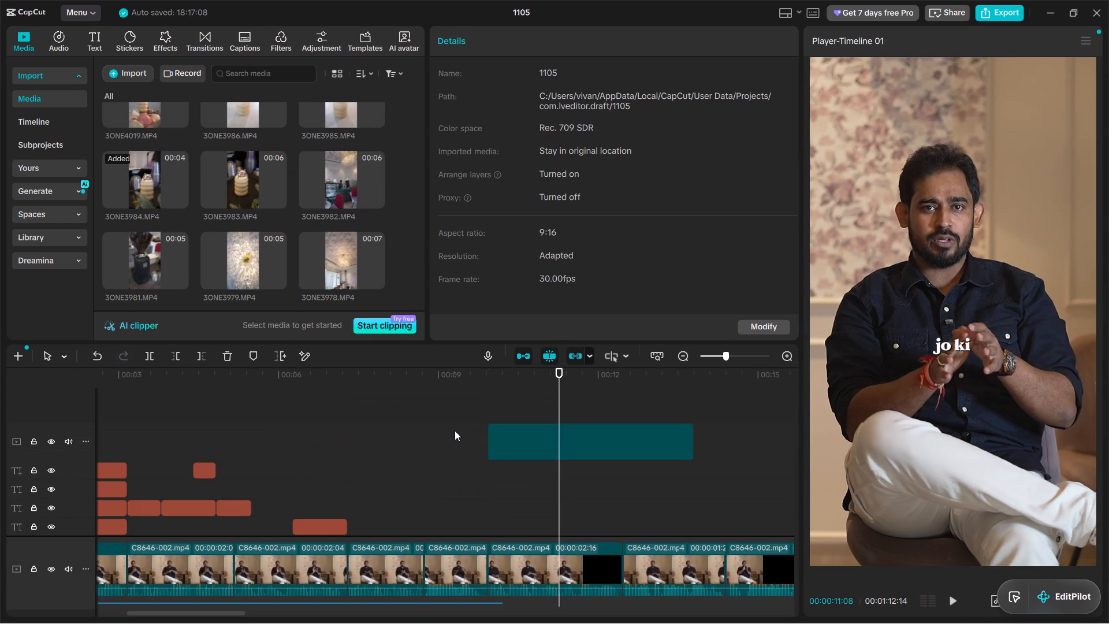
pyautogui.moveTo(535, 436); pyautogui.dragTo(560, 432)
pyautogui.scroll(-6, 556, 503)
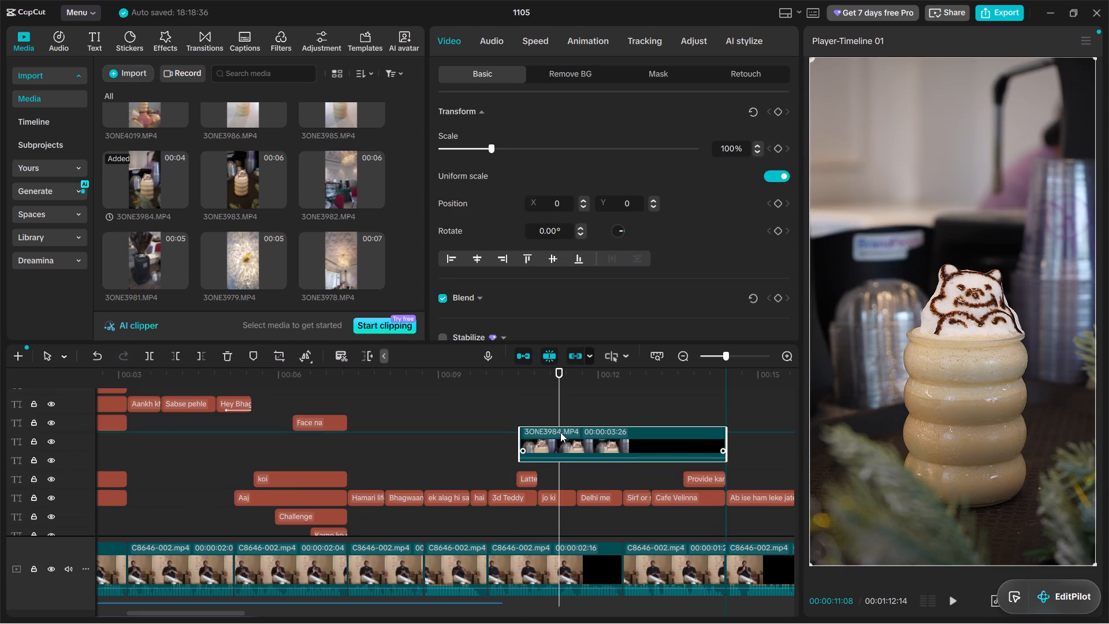
pyautogui.moveTo(560, 432); pyautogui.dragTo(534, 452)
pyautogui.scroll(-5, 560, 432)
pyautogui.click(481, 418)
pyautogui.moveTo(515, 416); pyautogui.dragTo(522, 441)
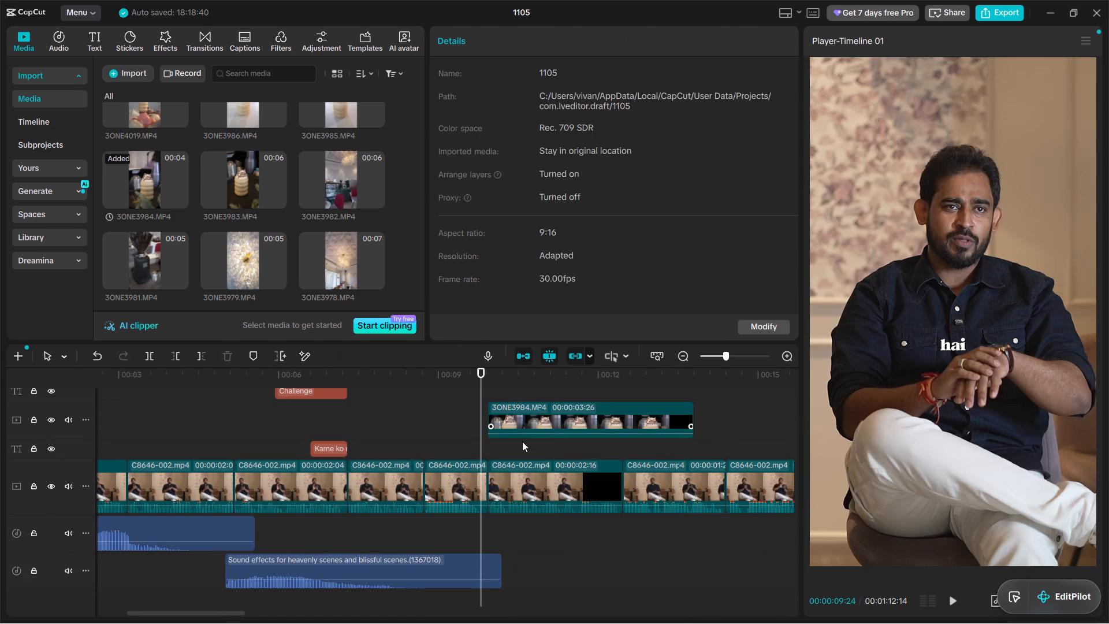
pyautogui.moveTo(522, 441); pyautogui.dragTo(514, 460)
pyautogui.click(467, 436)
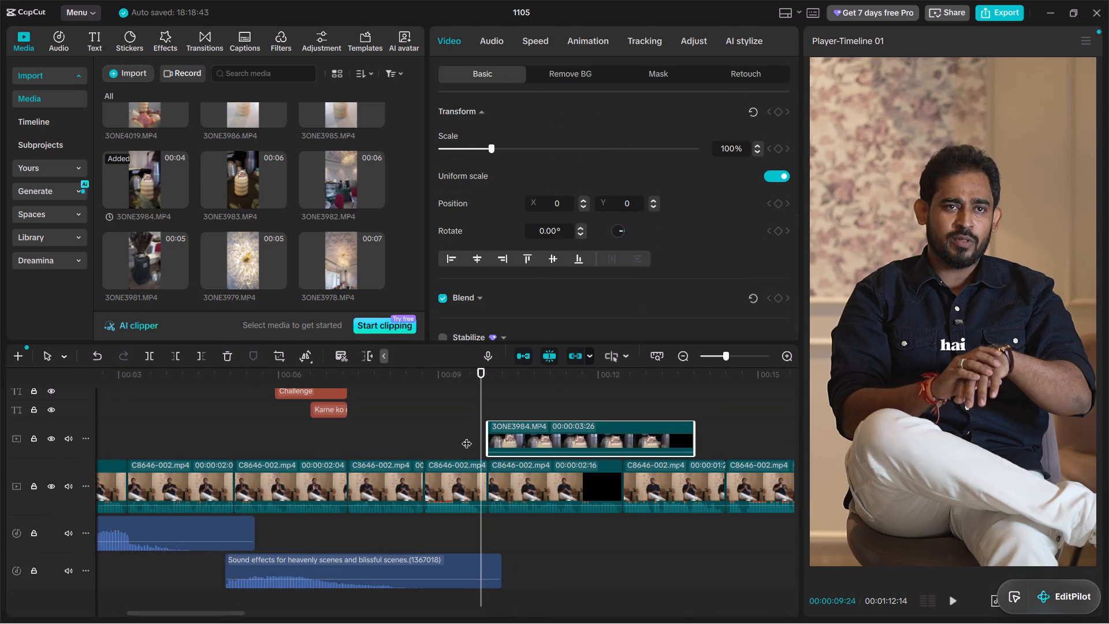
pyautogui.scroll(6, 496, 452)
pyautogui.scroll(-4, 498, 453)
pyautogui.click(470, 458)
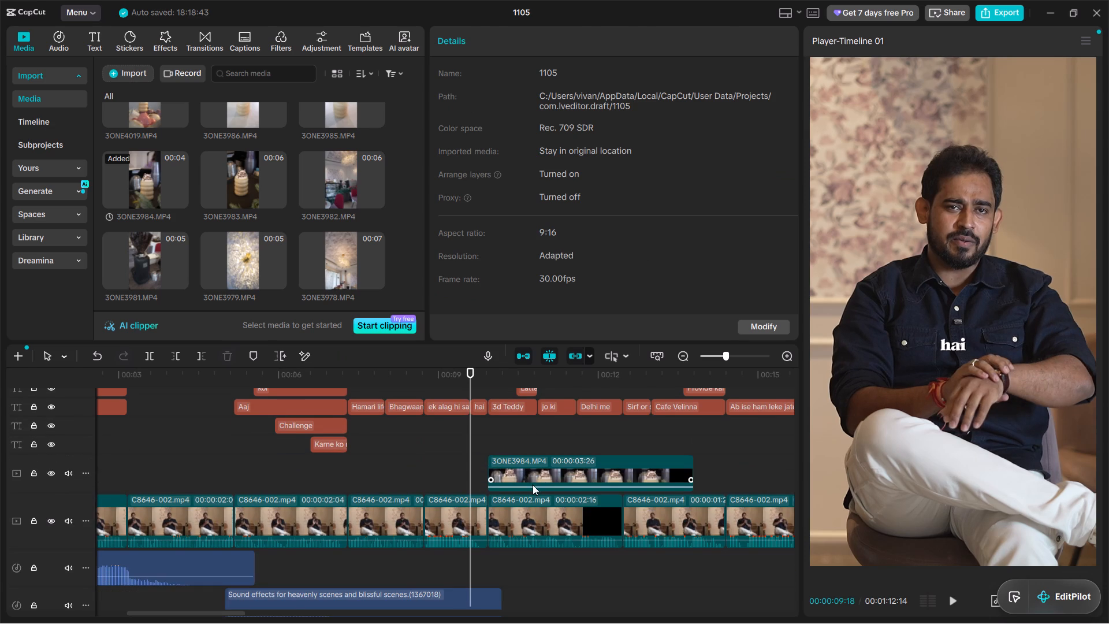
pyautogui.moveTo(541, 487); pyautogui.dragTo(552, 511)
# Move the "3d Teddy" and "Latte" captions together to the frame's upper right, above the teddy latte art.
pyautogui.press('space')
pyautogui.keyDown('alt'); pyautogui.scroll(3, 530, 482); pyautogui.keyUp('alt')
pyautogui.keyDown('alt'); pyautogui.scroll(-4, 530, 482); pyautogui.keyUp('alt')
pyautogui.keyDown('alt'); pyautogui.scroll(3, 530, 482); pyautogui.keyUp('alt')
pyautogui.press('space')
pyautogui.click(593, 437)
pyautogui.moveTo(602, 436); pyautogui.dragTo(604, 436)
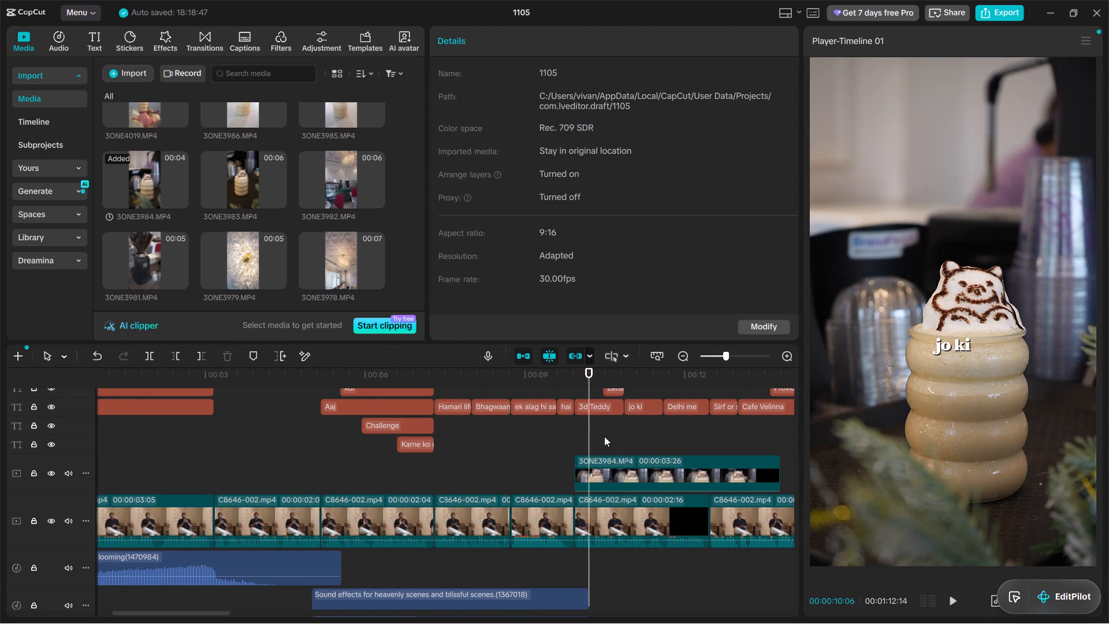
pyautogui.moveTo(604, 436); pyautogui.dragTo(611, 437)
pyautogui.click(613, 437)
pyautogui.scroll(3, 613, 440)
pyautogui.moveTo(579, 424); pyautogui.dragTo(613, 466)
pyautogui.moveTo(952, 365); pyautogui.dragTo(1005, 354)
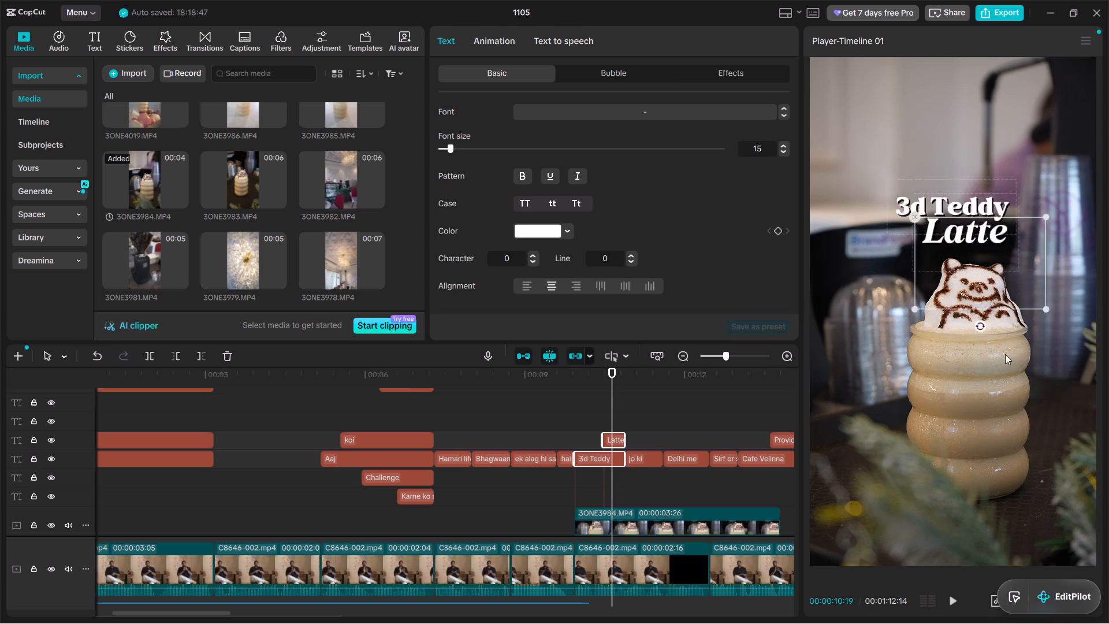
pyautogui.moveTo(1005, 354); pyautogui.dragTo(1010, 222)
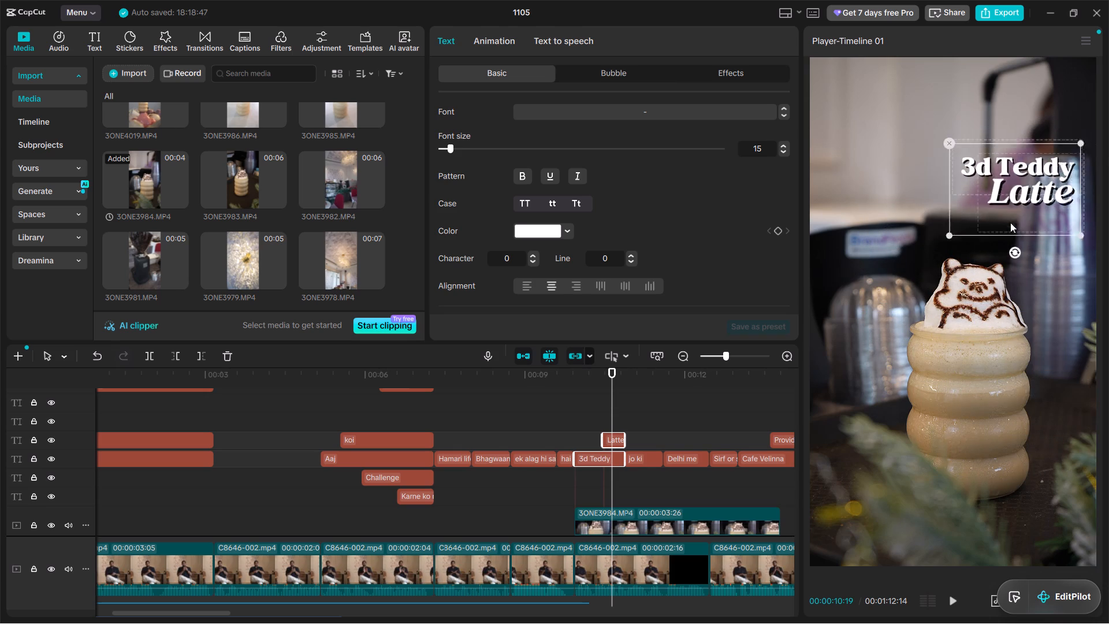
pyautogui.moveTo(1010, 222); pyautogui.dragTo(1017, 254)
# Turn on camera tracking for the 3ONE3984.MP4 clip and choose the Custom target type.
pyautogui.click(616, 525)
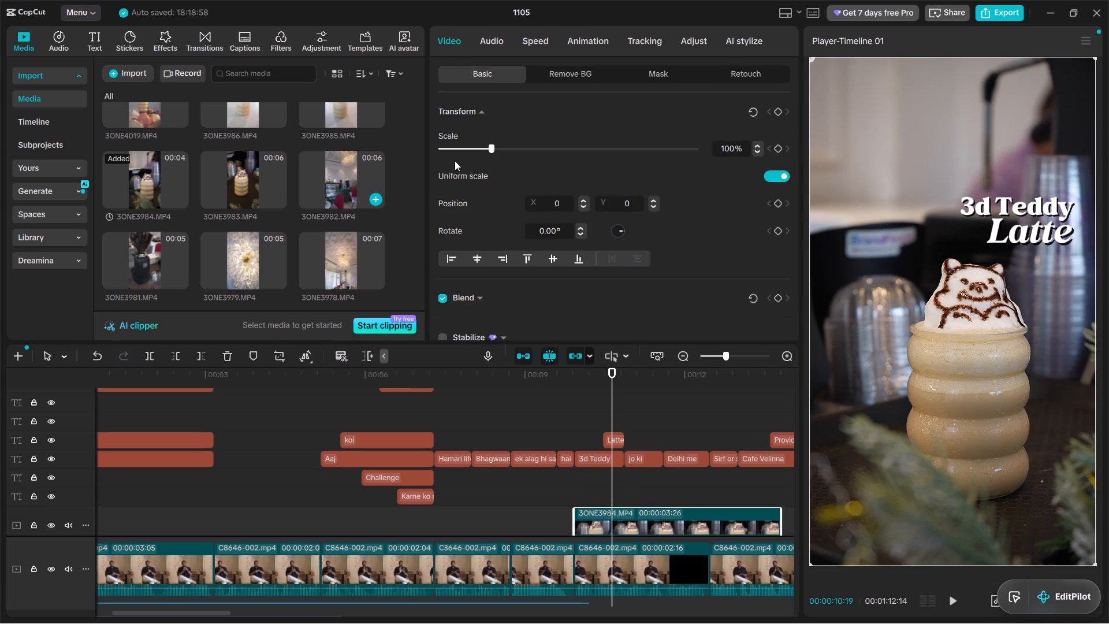
pyautogui.scroll(-12, 539, 188)
pyautogui.scroll(-3, 515, 291)
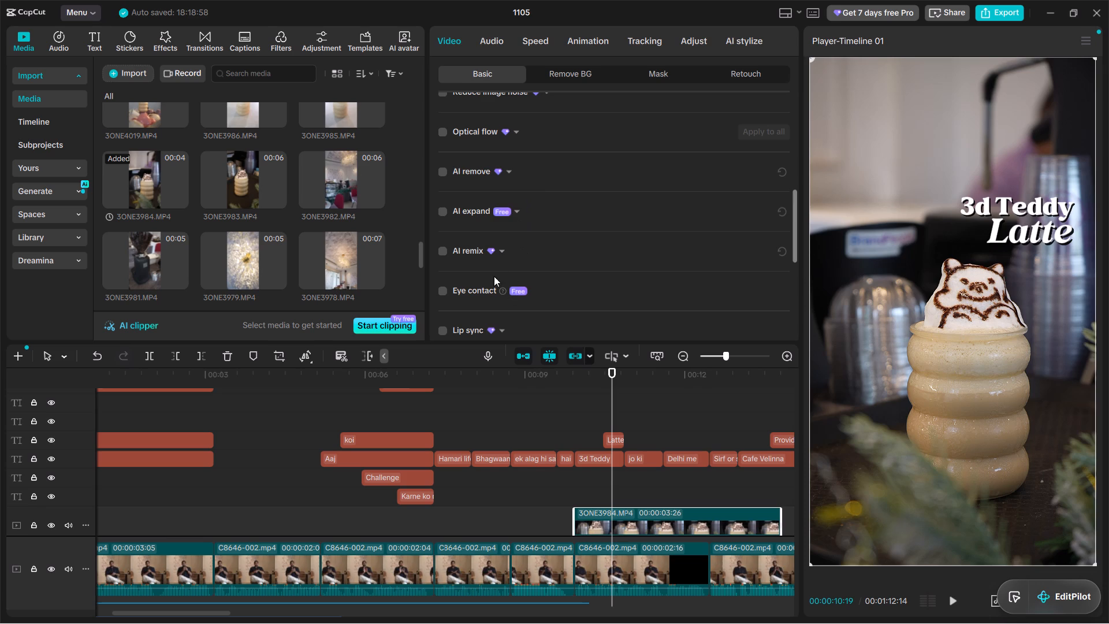
pyautogui.scroll(4, 496, 271)
pyautogui.scroll(-7, 594, 272)
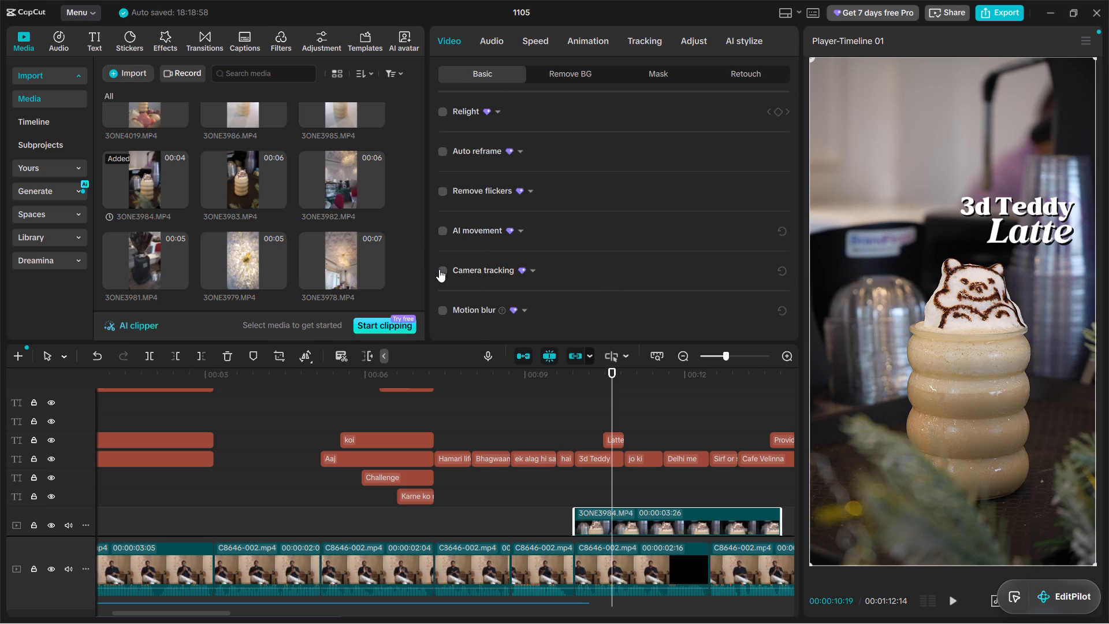
pyautogui.click(440, 271)
pyautogui.scroll(-2, 630, 257)
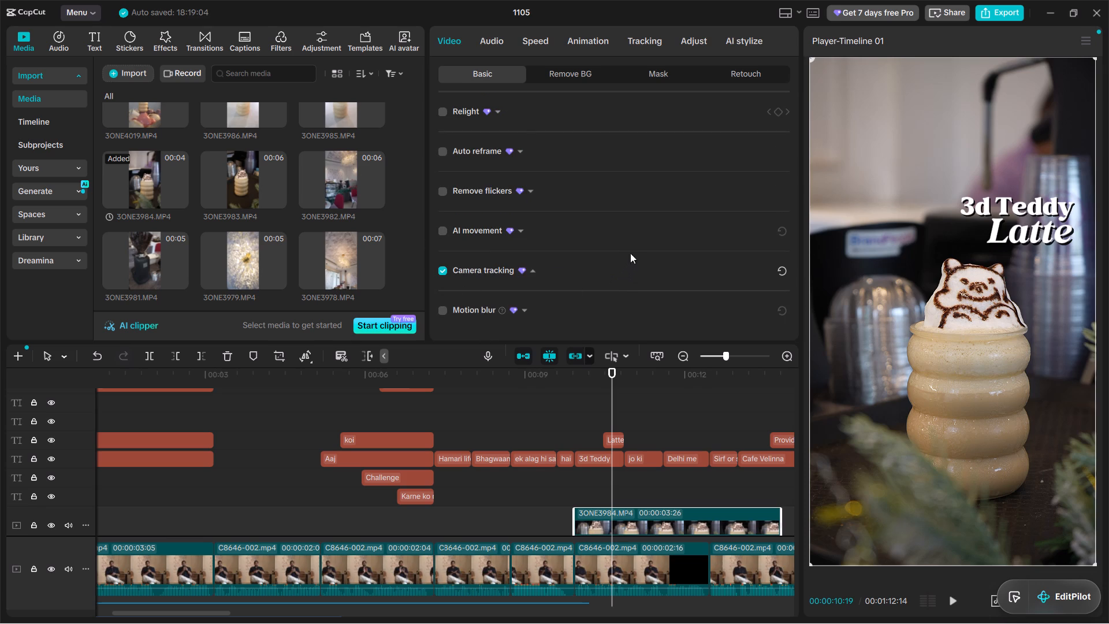
pyautogui.scroll(-1, 618, 244)
pyautogui.click(617, 253)
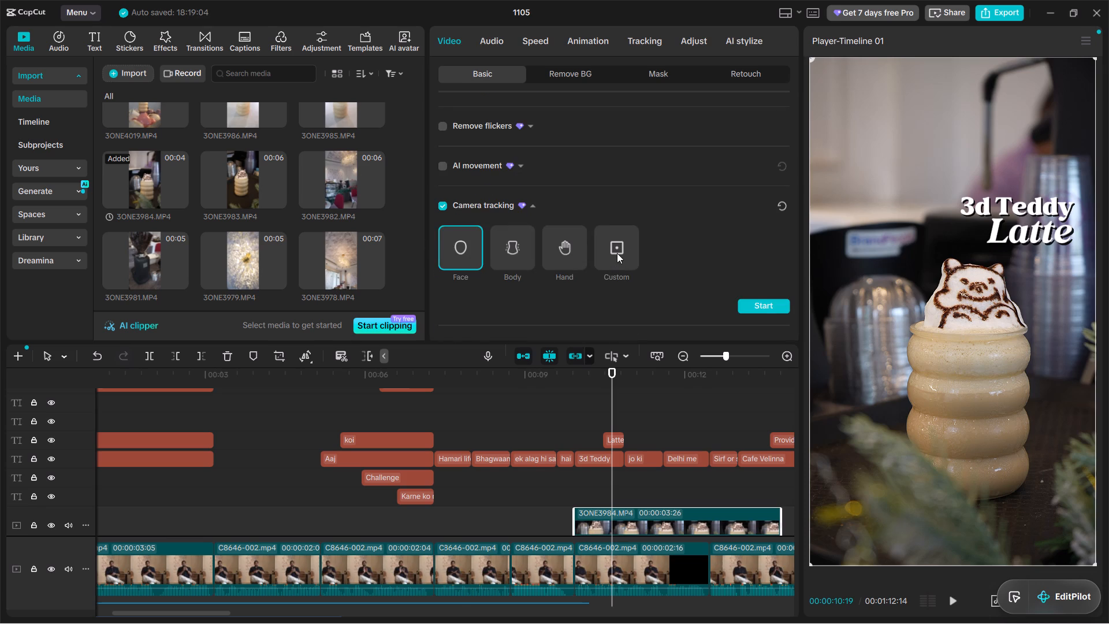
# Fit the tracking box tightly around the foam teddy's face and start the camera tracking.
pyautogui.moveTo(967, 330); pyautogui.dragTo(1004, 353)
pyautogui.moveTo(954, 332); pyautogui.dragTo(974, 337)
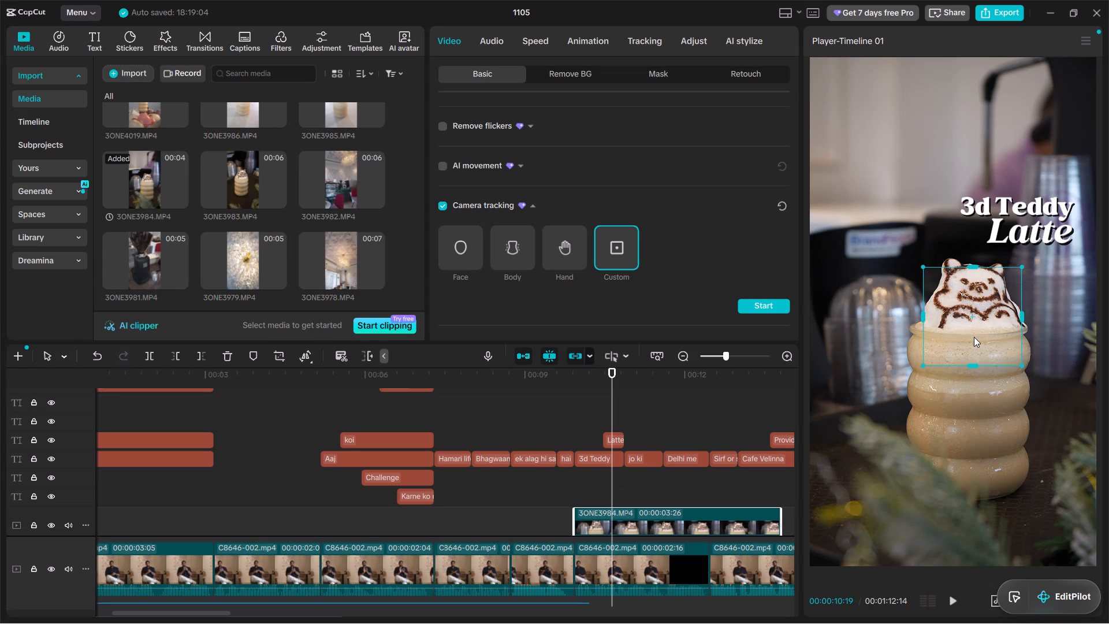
pyautogui.moveTo(974, 337); pyautogui.dragTo(979, 306)
pyautogui.moveTo(1027, 333); pyautogui.dragTo(1025, 333)
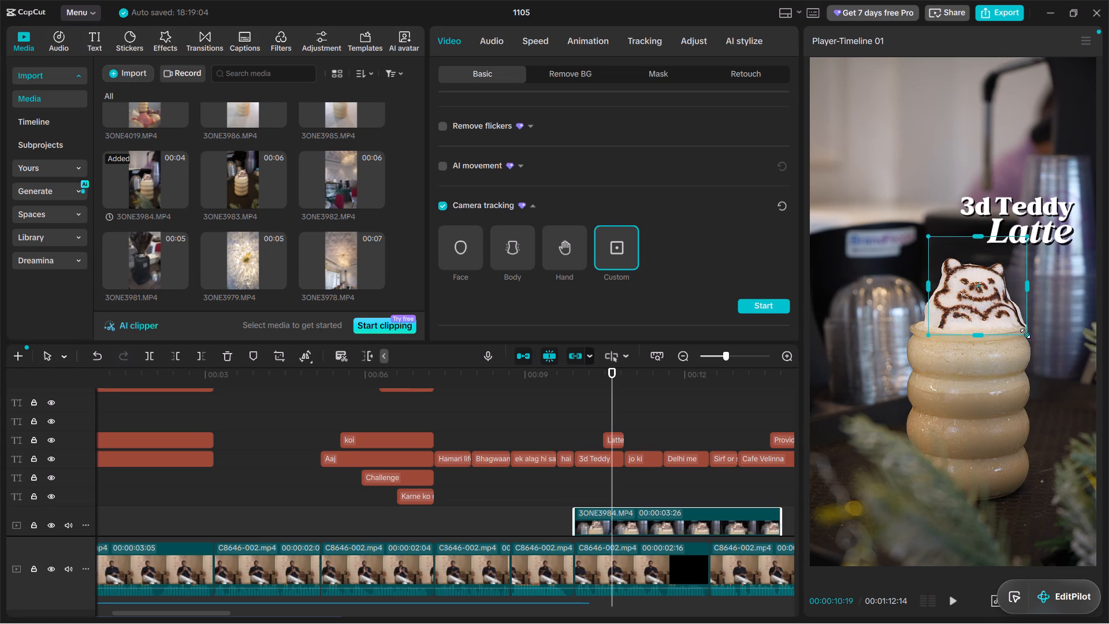
pyautogui.moveTo(1025, 333); pyautogui.dragTo(1006, 320)
pyautogui.click(984, 304)
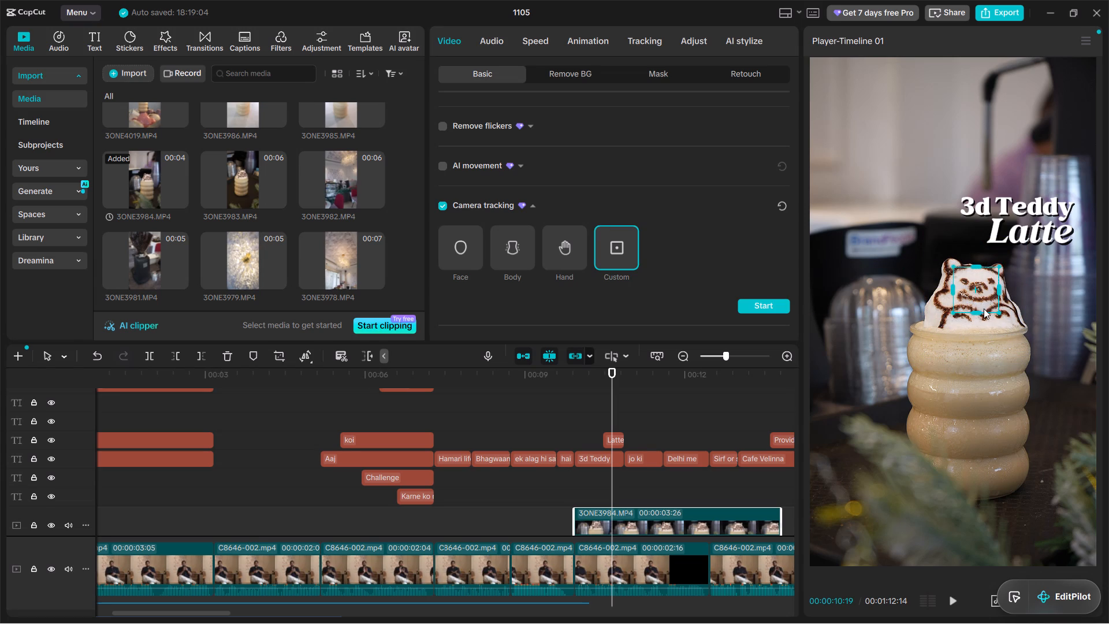
pyautogui.click(756, 304)
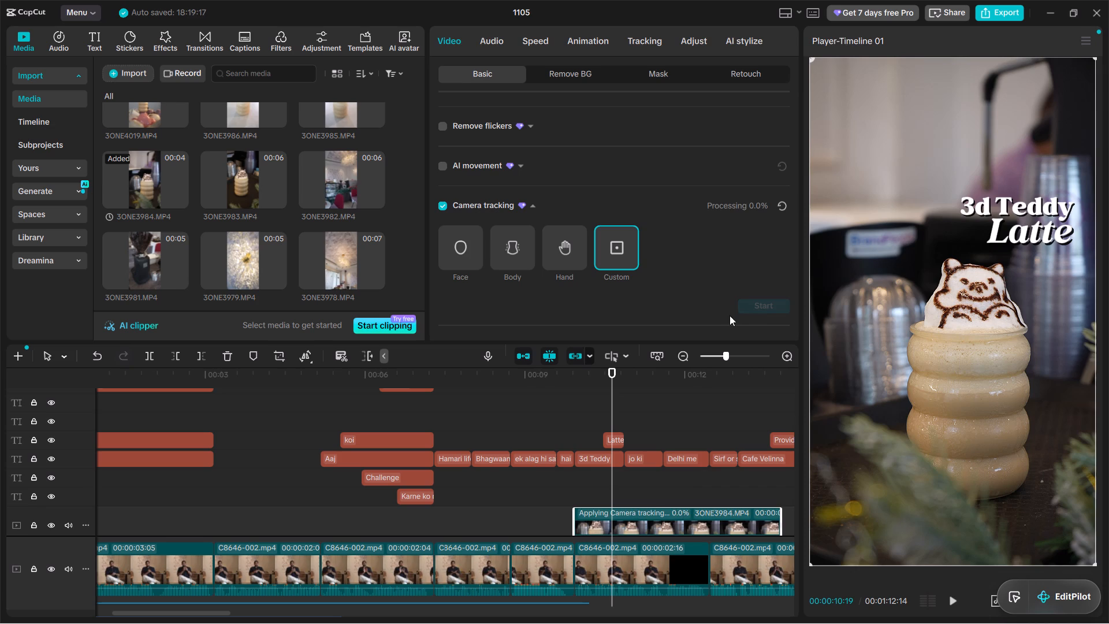
# Turn on Fit to canvas for the camera-tracked 3ONE3984.MP4 clip.
pyautogui.keyDown('alt'); pyautogui.scroll(-2, 638, 494); pyautogui.keyUp('alt')
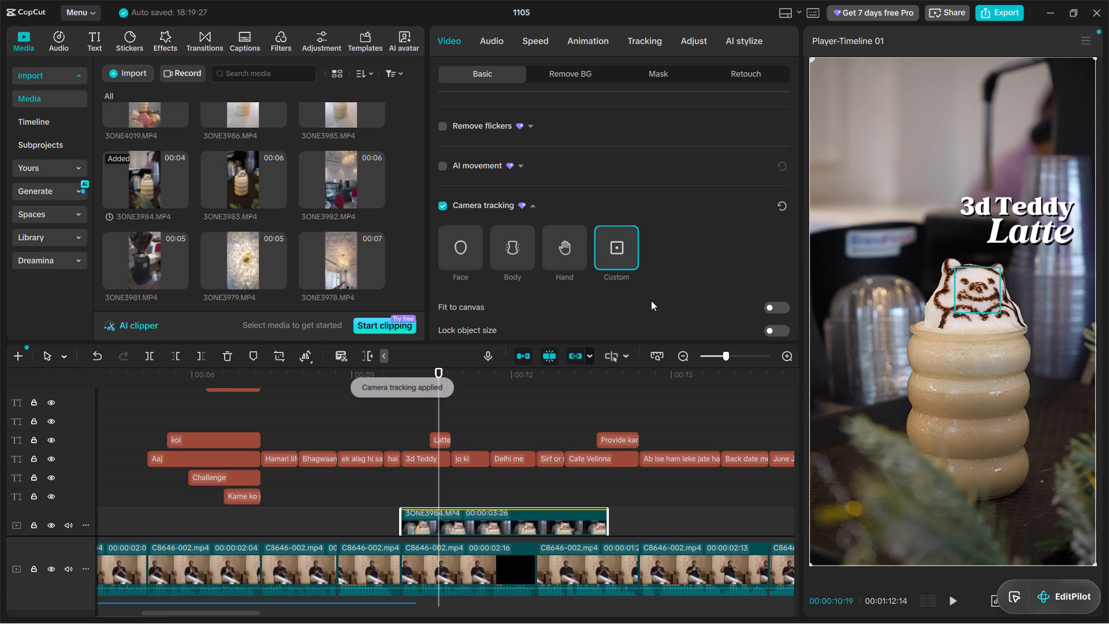
pyautogui.scroll(-1, 639, 298)
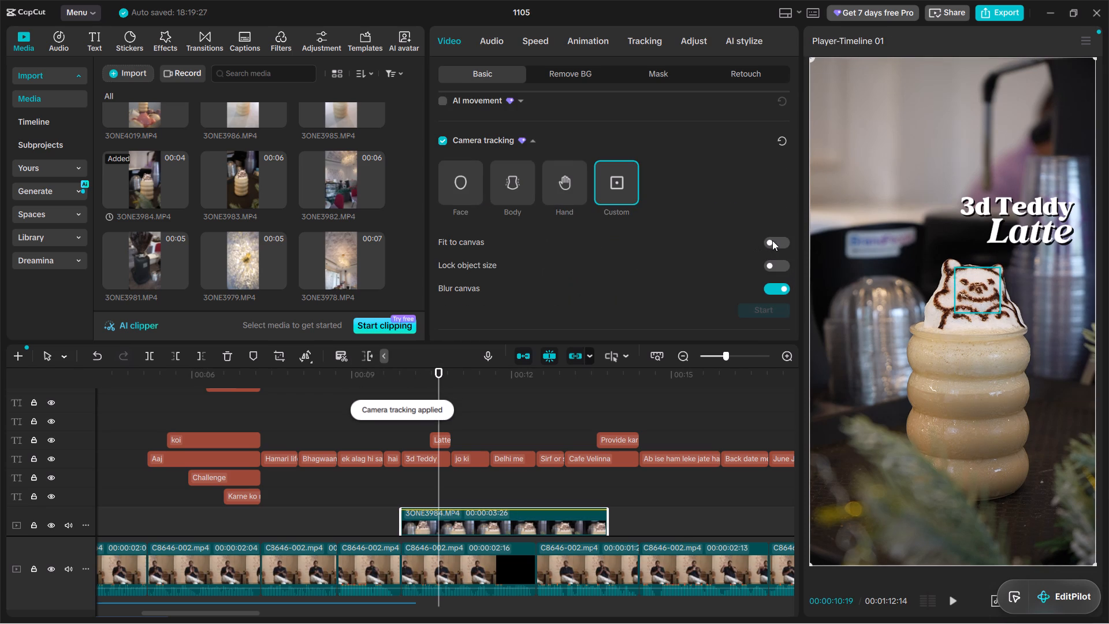
pyautogui.click(773, 240)
# Play back the tracked latte clip from its start to about 00:00:12:05, checking its motion and captions, and return to the "jo ki" caption's start.
pyautogui.click(401, 488)
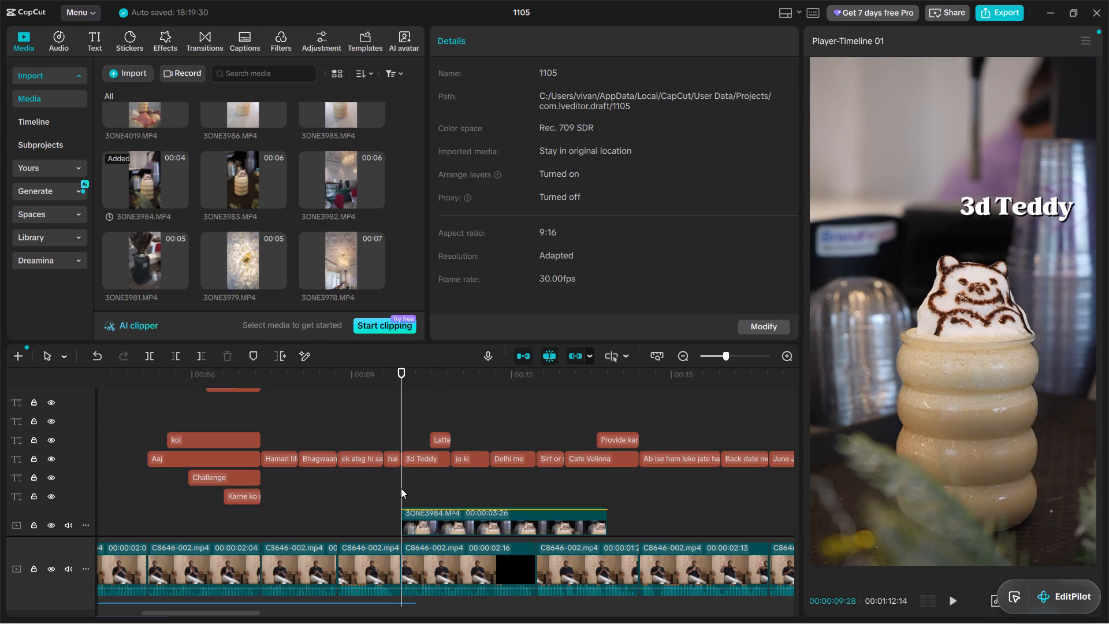
pyautogui.press('space')
pyautogui.press('space')
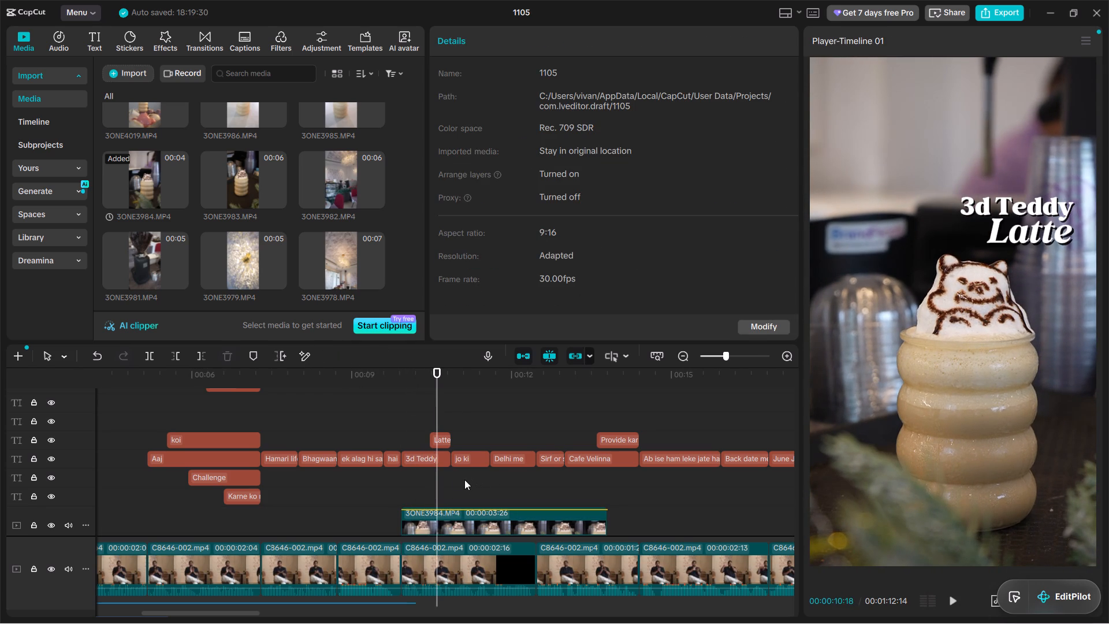
pyautogui.press('space')
pyautogui.press('space')
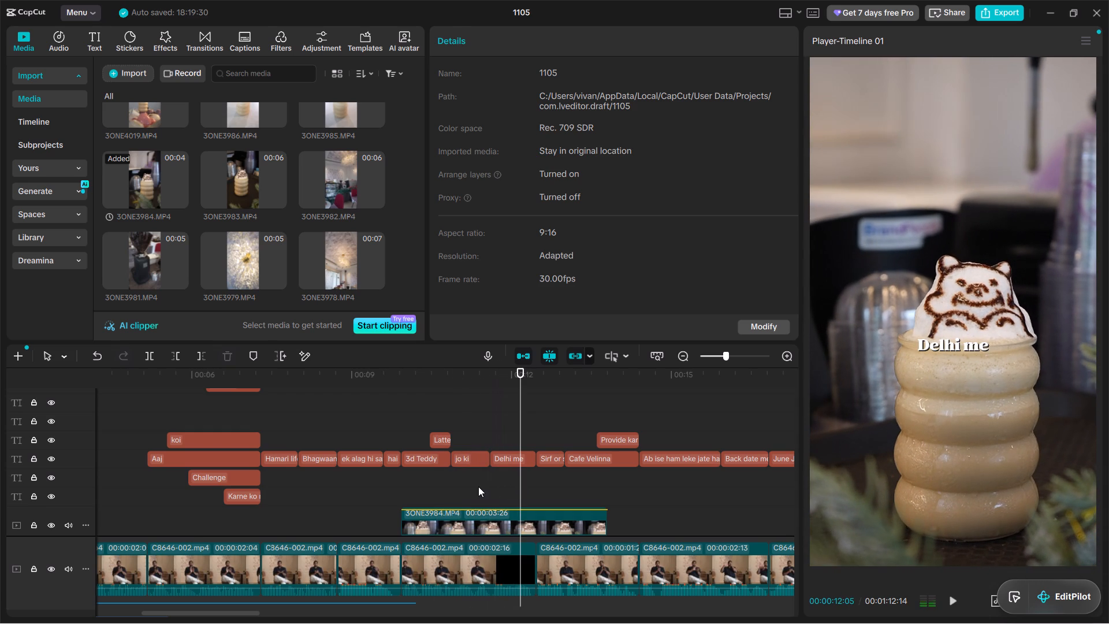
pyautogui.click(448, 481)
pyautogui.click(414, 480)
pyautogui.press('space')
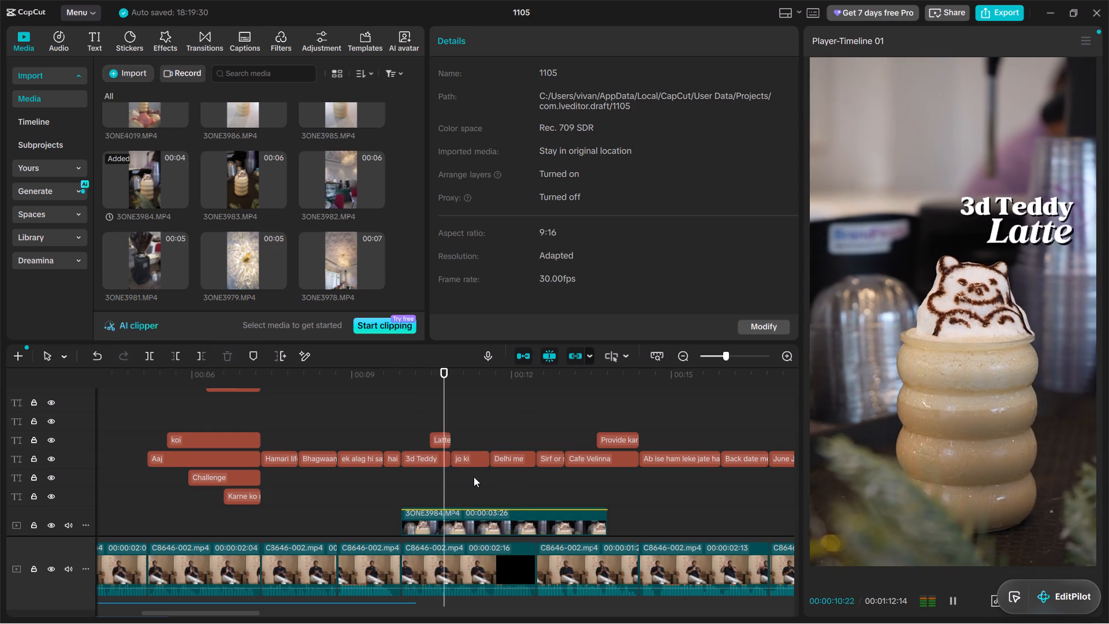
pyautogui.press('space')
pyautogui.click(457, 484)
pyautogui.click(452, 481)
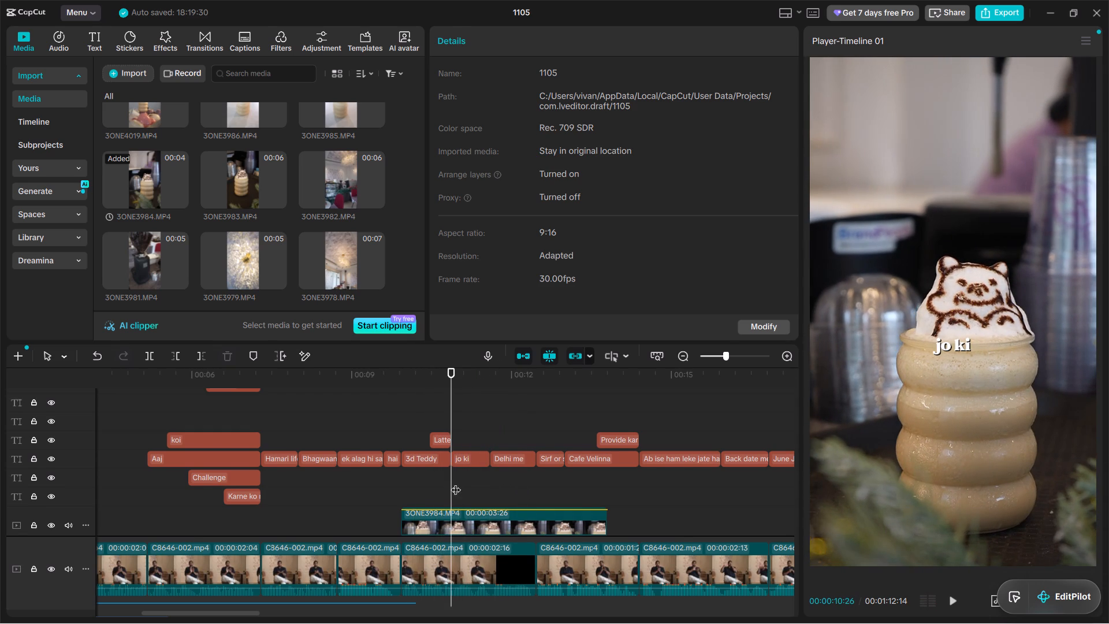
# Split the 3ONE3984.MP4 overlay clip at the start of the "jo ki" caption and delete the part after it.
pyautogui.scroll(-2, 459, 485)
pyautogui.keyDown('ctrl'); pyautogui.click(474, 486); pyautogui.keyUp('ctrl')
pyautogui.hotkey('ctrl', 'b')
pyautogui.press('BackSpace')
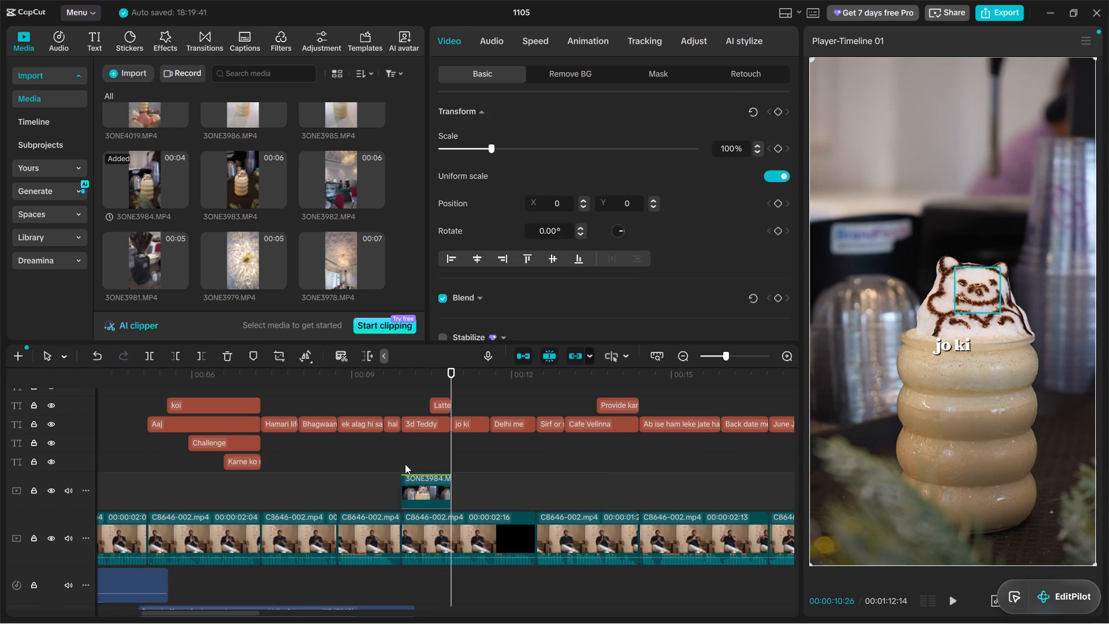
# Play back the shortened latte clip from the "ek alag hi sa" caption through to the "Sirf or sirf" caption.
pyautogui.click(372, 454)
pyautogui.press('space')
pyautogui.keyDown('alt'); pyautogui.scroll(3, 419, 477); pyautogui.keyUp('alt')
pyautogui.keyDown('alt'); pyautogui.scroll(-3, 425, 477); pyautogui.keyUp('alt')
pyautogui.keyDown('alt'); pyautogui.scroll(2, 430, 478); pyautogui.keyUp('alt')
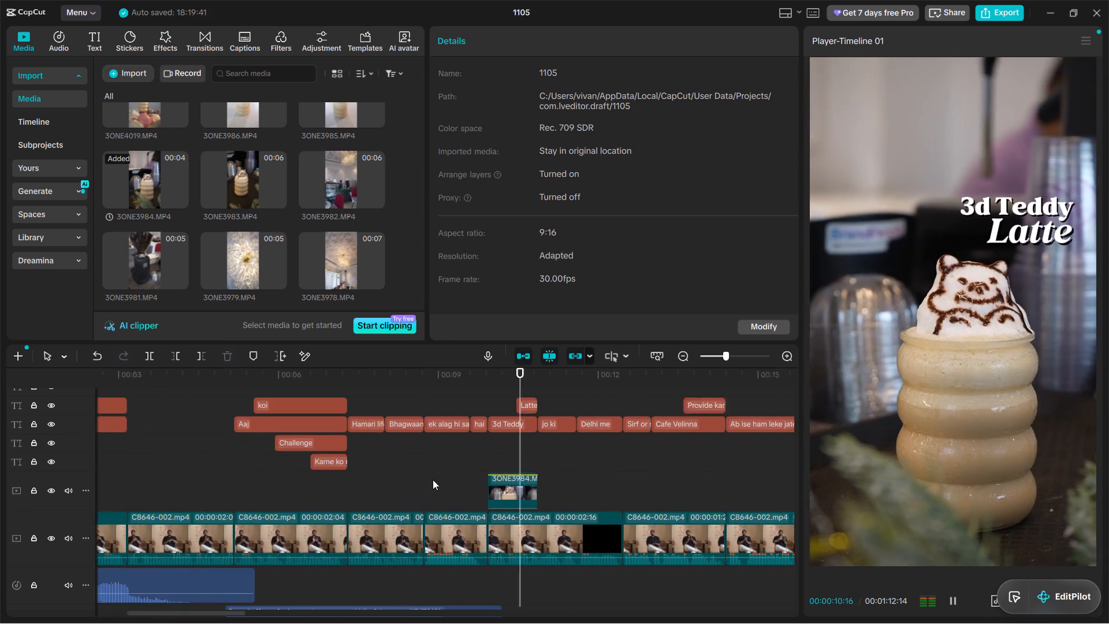
pyautogui.keyDown('alt'); pyautogui.scroll(-2, 437, 482); pyautogui.keyUp('alt')
pyautogui.keyDown('alt'); pyautogui.scroll(2, 455, 482); pyautogui.keyUp('alt')
pyautogui.keyDown('alt'); pyautogui.scroll(-3, 459, 482); pyautogui.keyUp('alt')
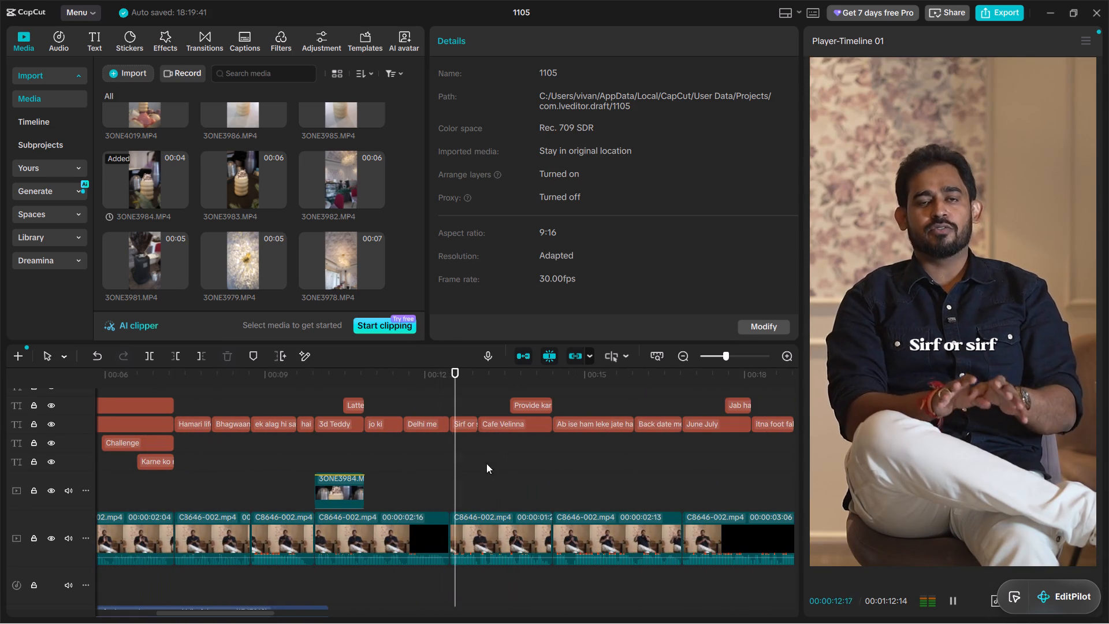
pyautogui.press('space')
# Preview the imported clips, including the café exterior shots C0978 to C0984, for footage to match the "Cafe Velinna" caption.
pyautogui.click(481, 458)
pyautogui.click(330, 276)
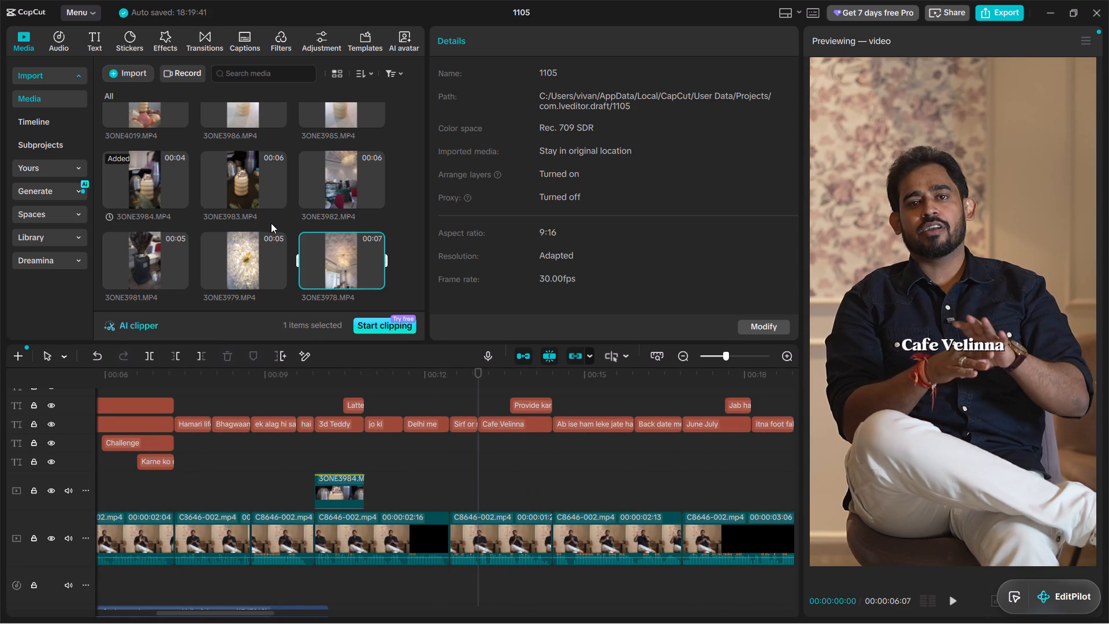
pyautogui.scroll(-4, 270, 222)
pyautogui.scroll(11, 270, 222)
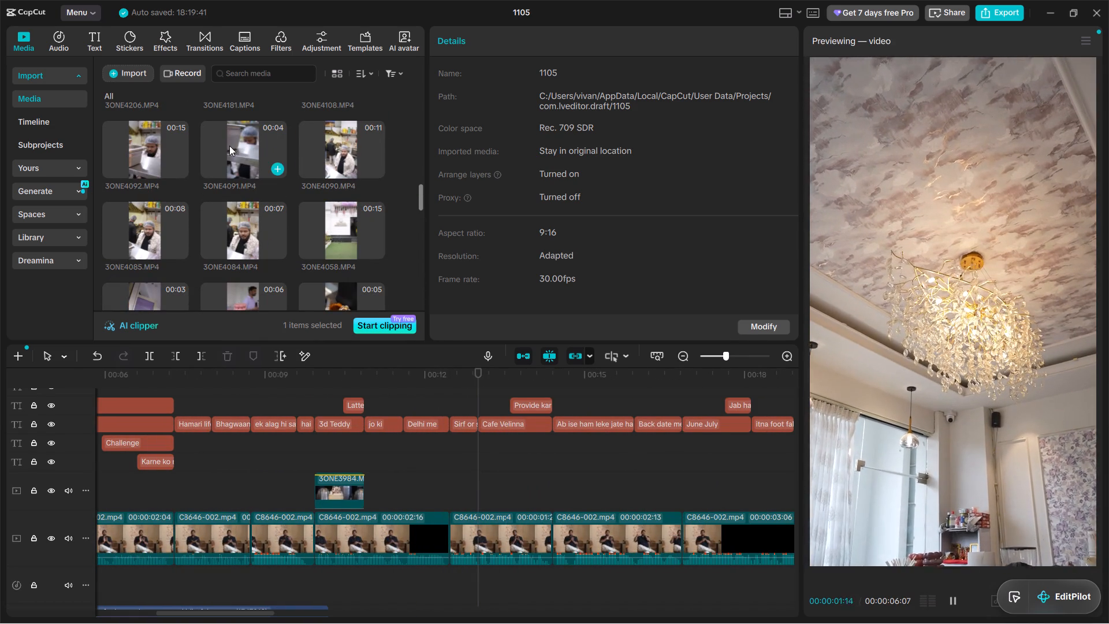
pyautogui.click(229, 144)
pyautogui.scroll(1, 278, 208)
pyautogui.click(320, 144)
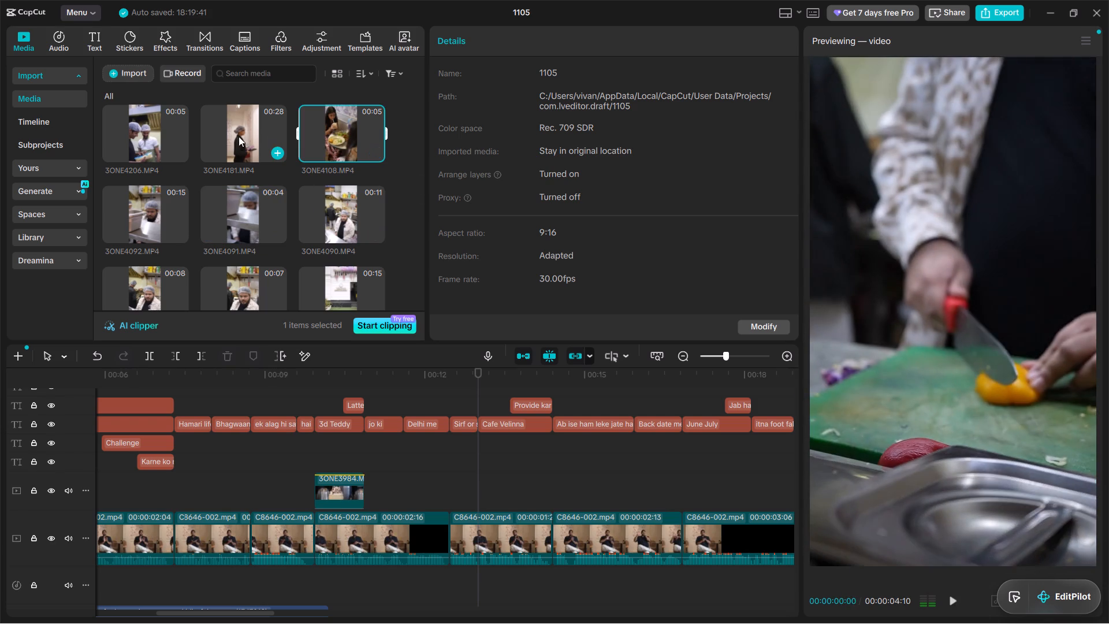
pyautogui.click(217, 133)
pyautogui.scroll(3, 239, 210)
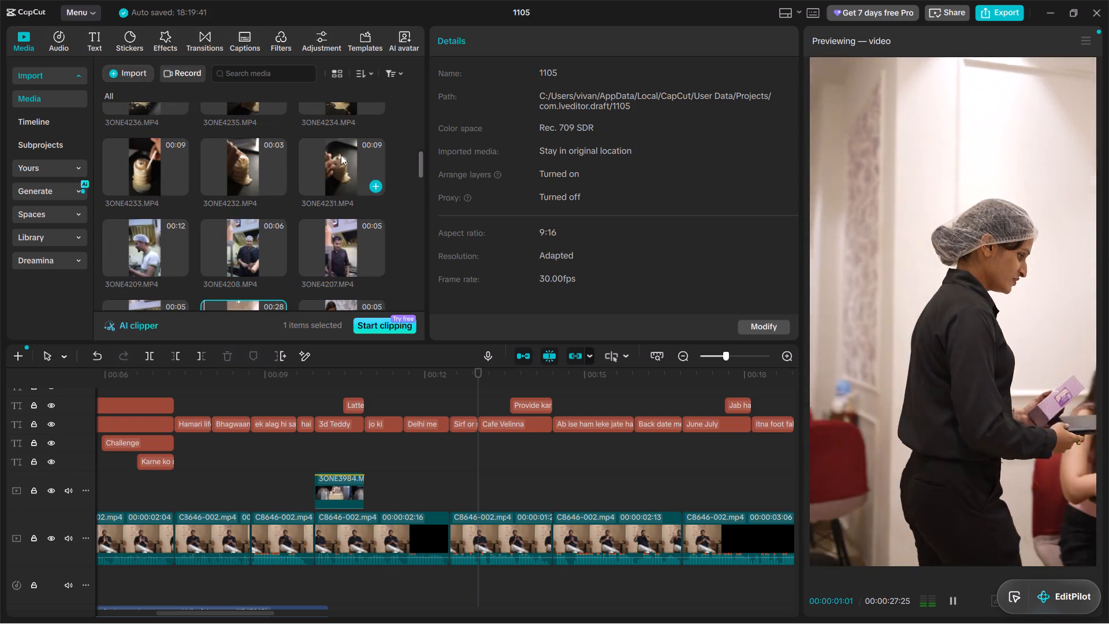
pyautogui.click(341, 155)
pyautogui.scroll(2, 332, 222)
pyautogui.click(333, 196)
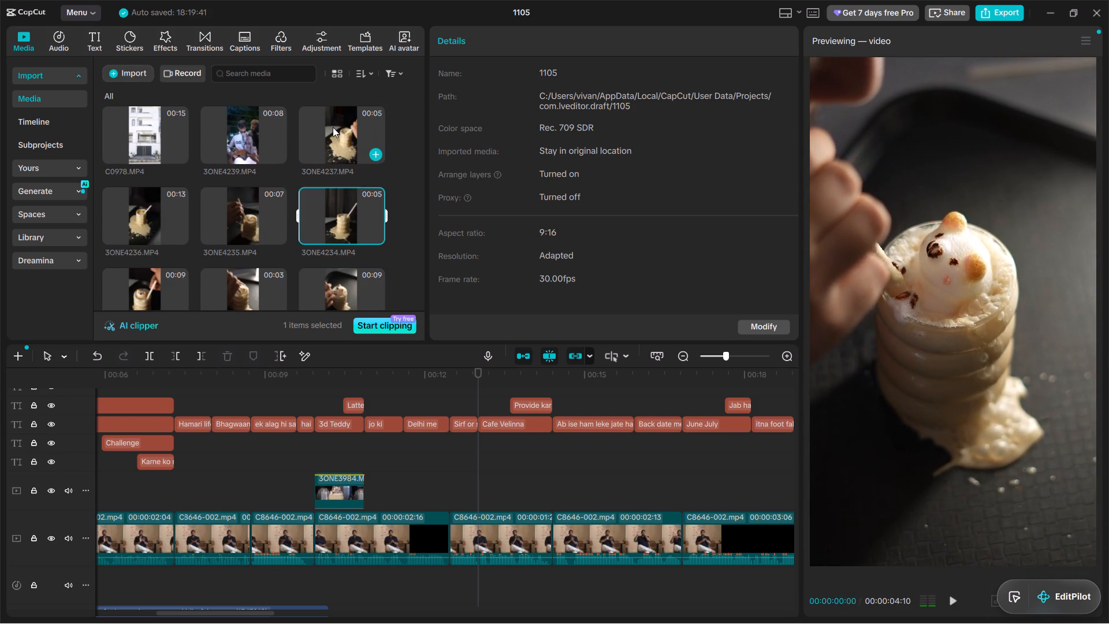
pyautogui.click(333, 127)
pyautogui.click(220, 127)
pyautogui.scroll(4, 295, 226)
pyautogui.click(329, 222)
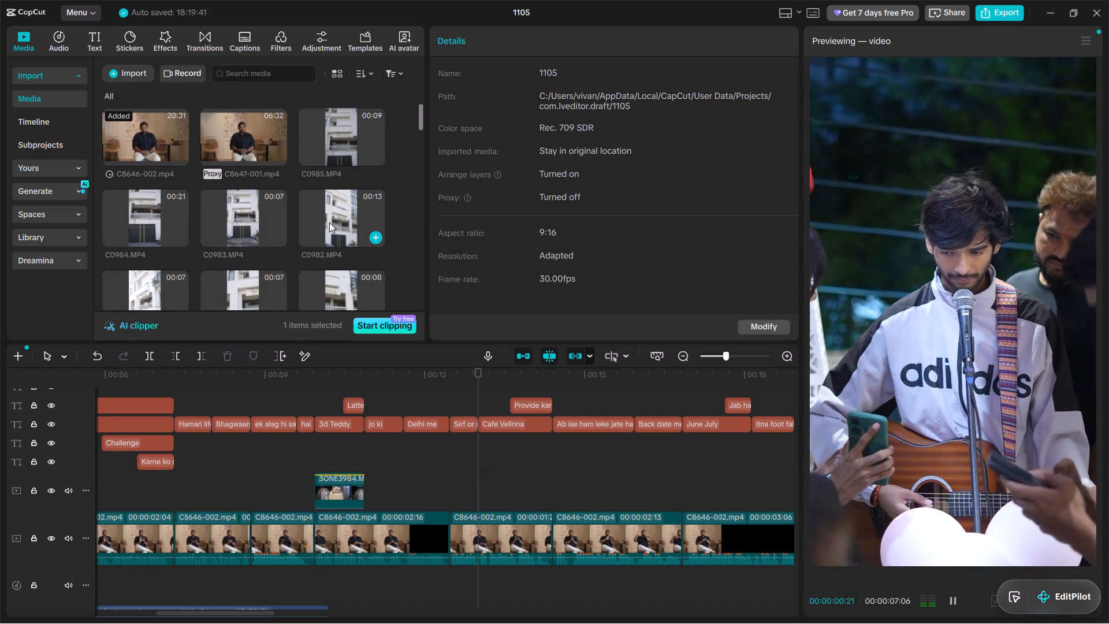
pyautogui.click(233, 218)
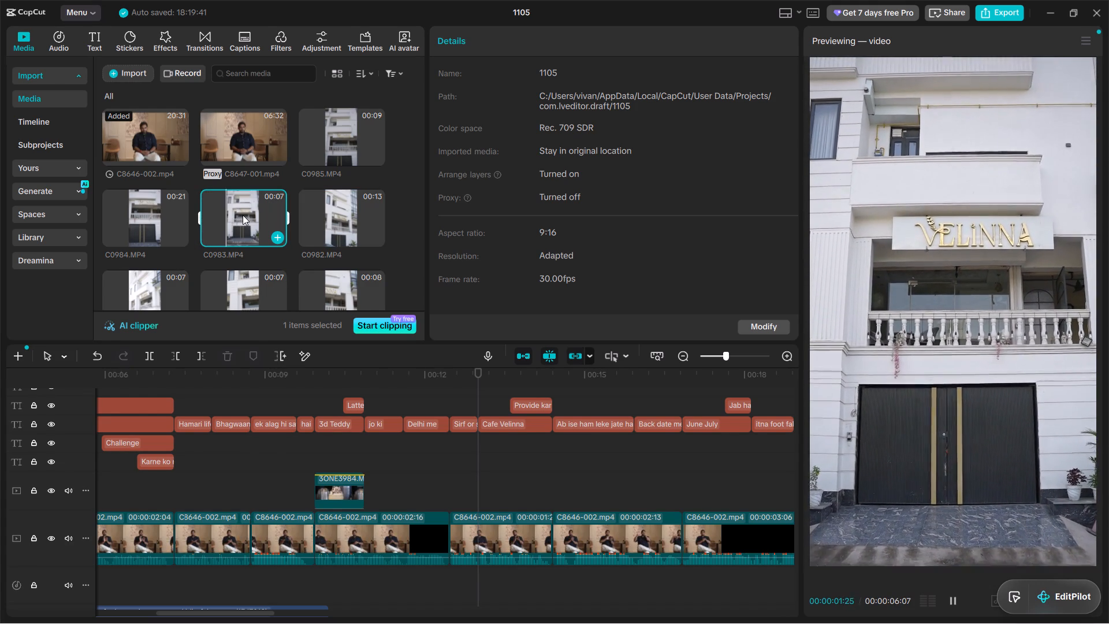
pyautogui.click(154, 209)
pyautogui.scroll(-1, 162, 221)
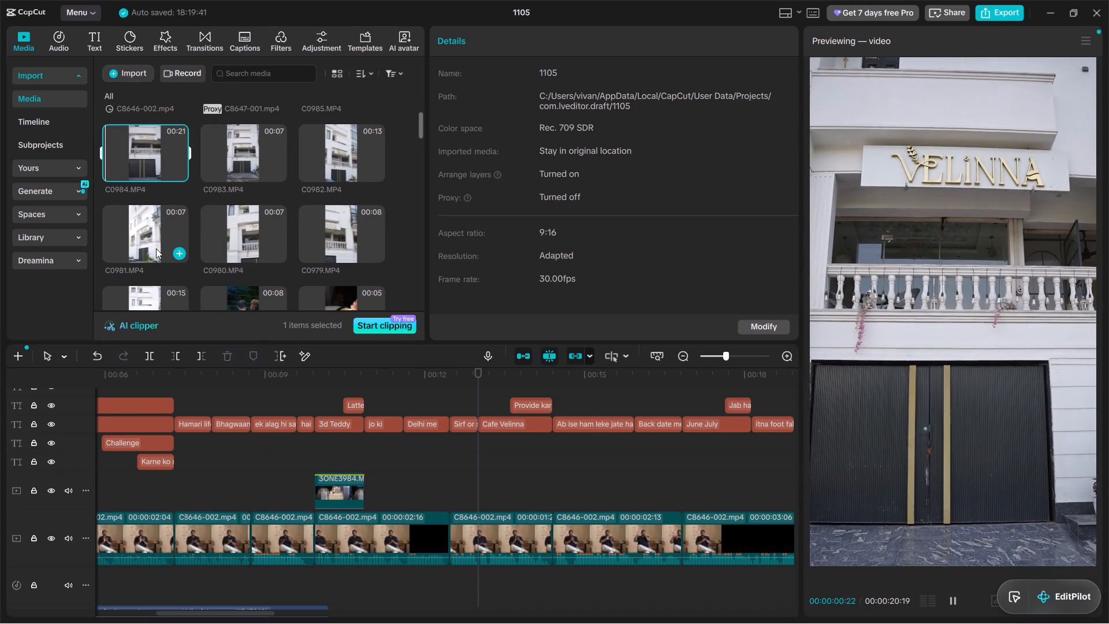
pyautogui.click(156, 248)
pyautogui.click(256, 237)
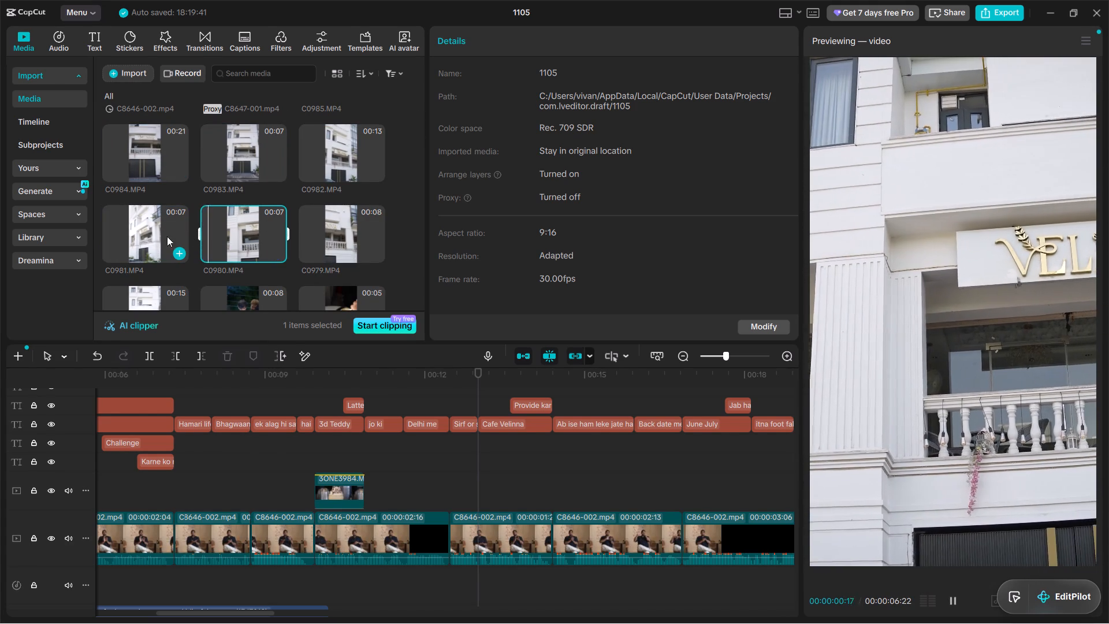
pyautogui.click(151, 236)
pyautogui.click(322, 242)
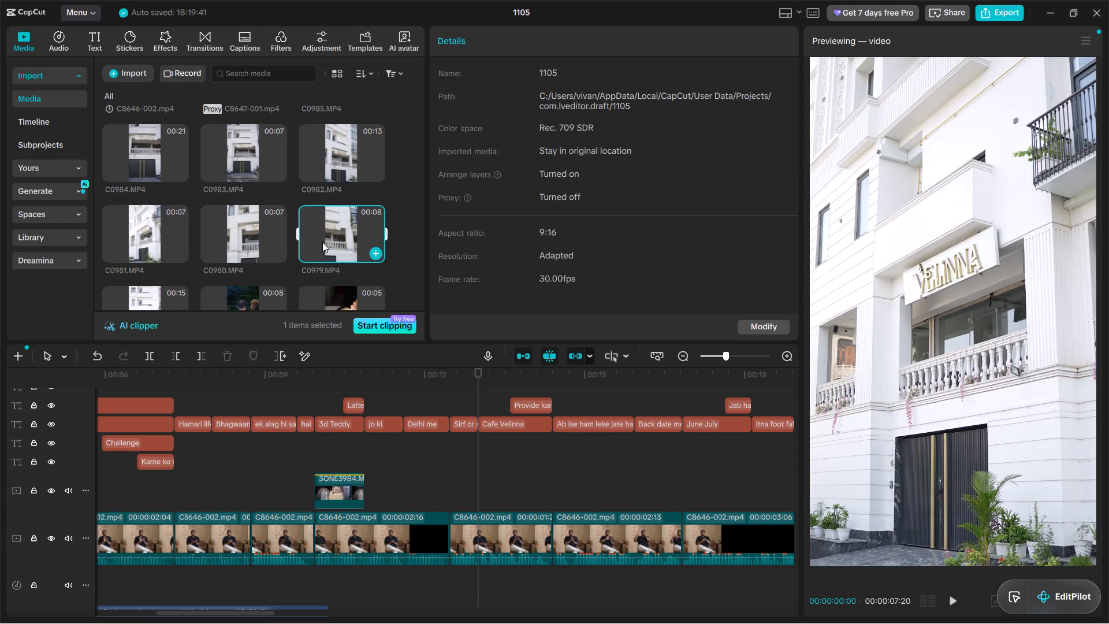
pyautogui.scroll(-1, 245, 254)
pyautogui.click(150, 250)
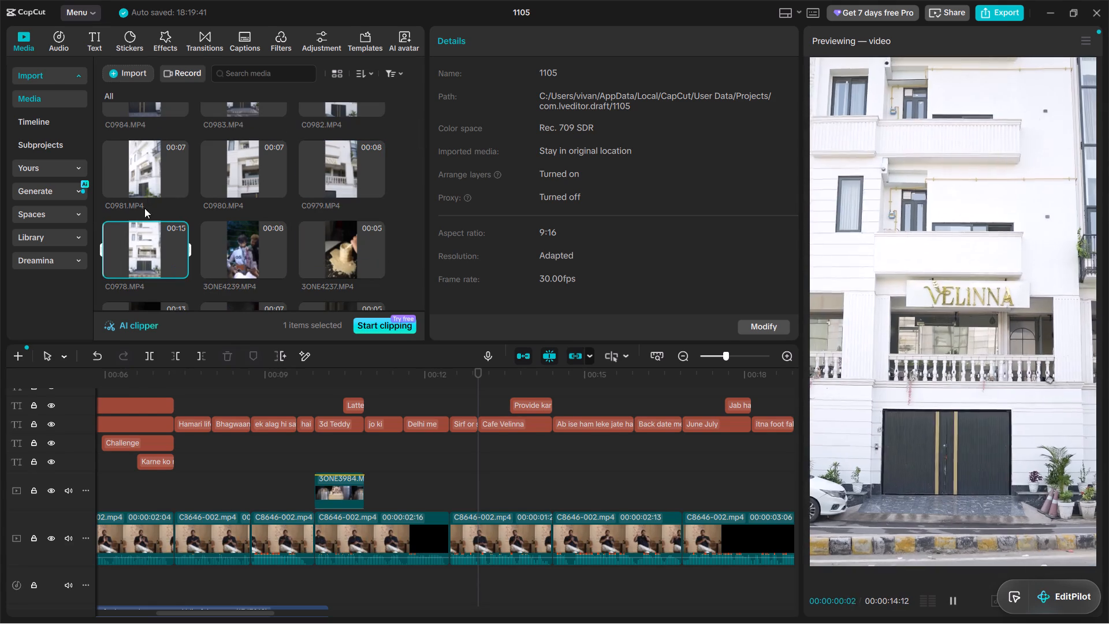
# Place C0981.MP4 on the overlay track at 00:00:13:00, where the "Cafe Velinna" caption starts.
pyautogui.click(149, 181)
pyautogui.moveTo(138, 166); pyautogui.dragTo(141, 169)
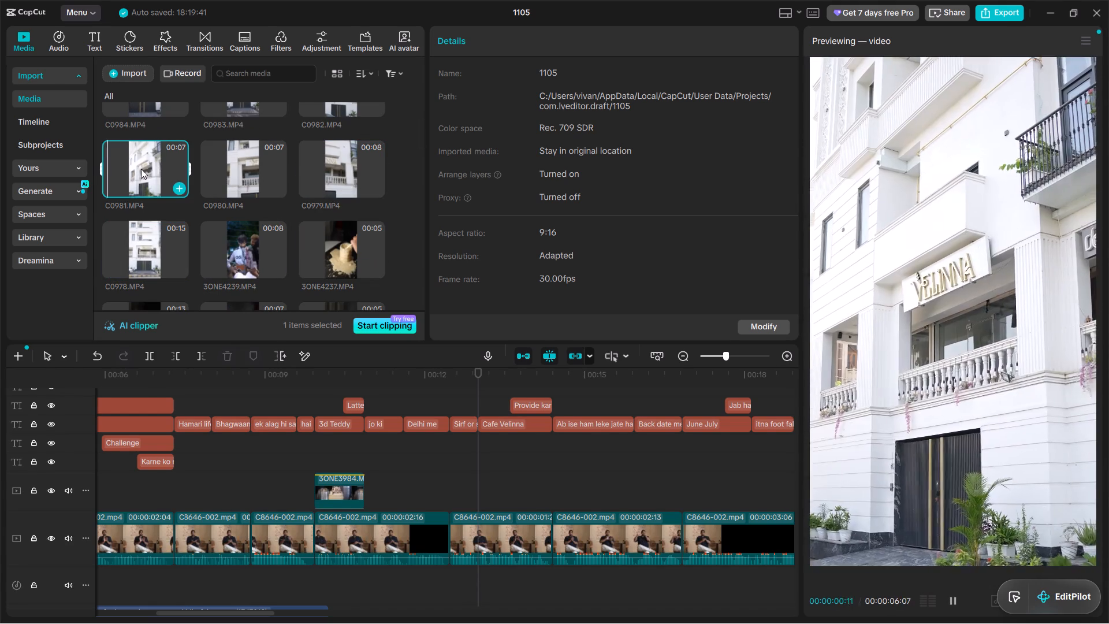
pyautogui.moveTo(141, 169); pyautogui.dragTo(482, 475)
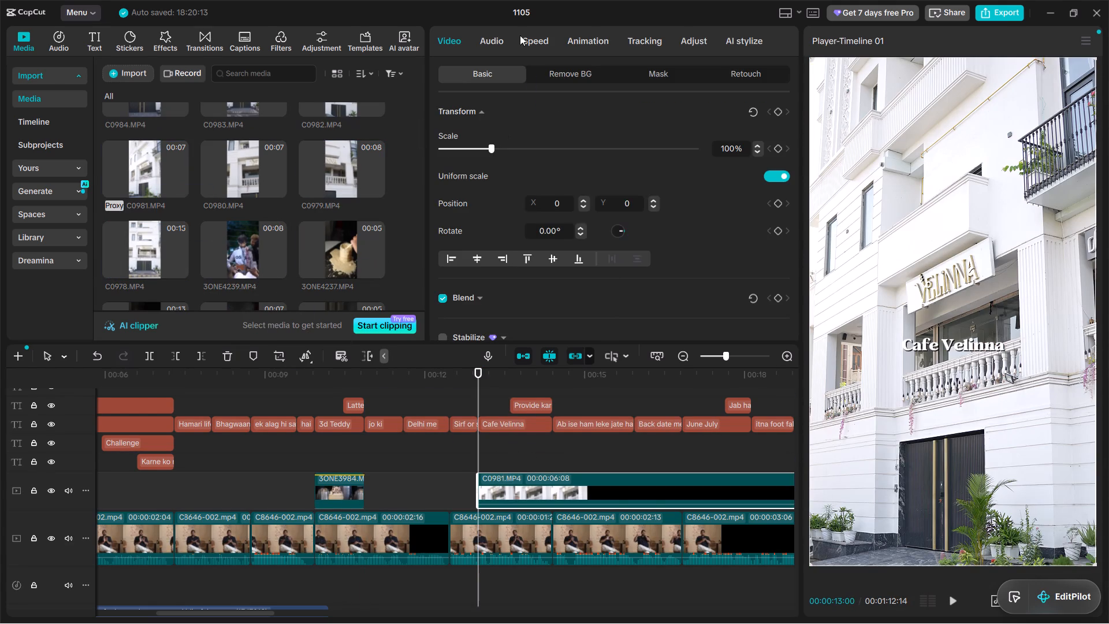
# Set the exposure of the C0981.MP4 clip to -15.
pyautogui.click(696, 41)
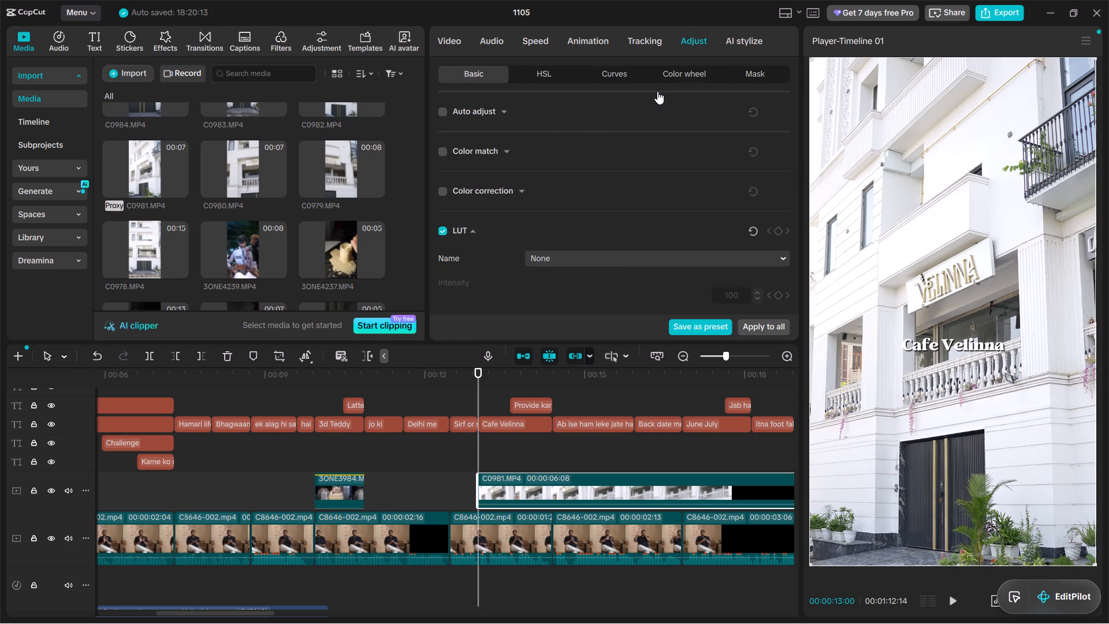
pyautogui.scroll(-5, 500, 217)
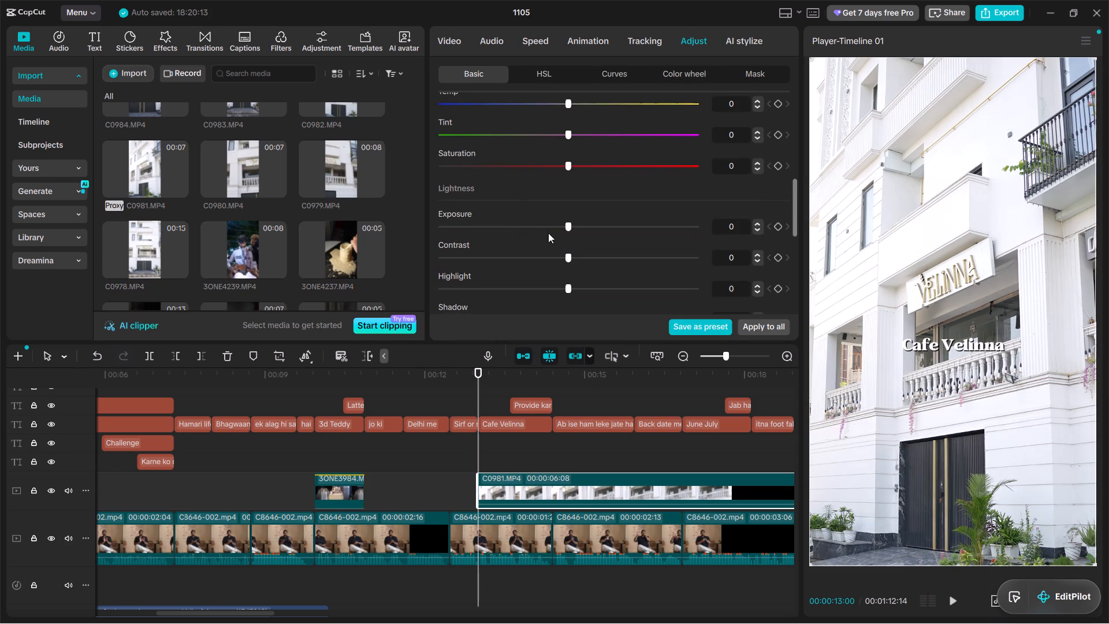
pyautogui.moveTo(545, 225); pyautogui.dragTo(519, 224)
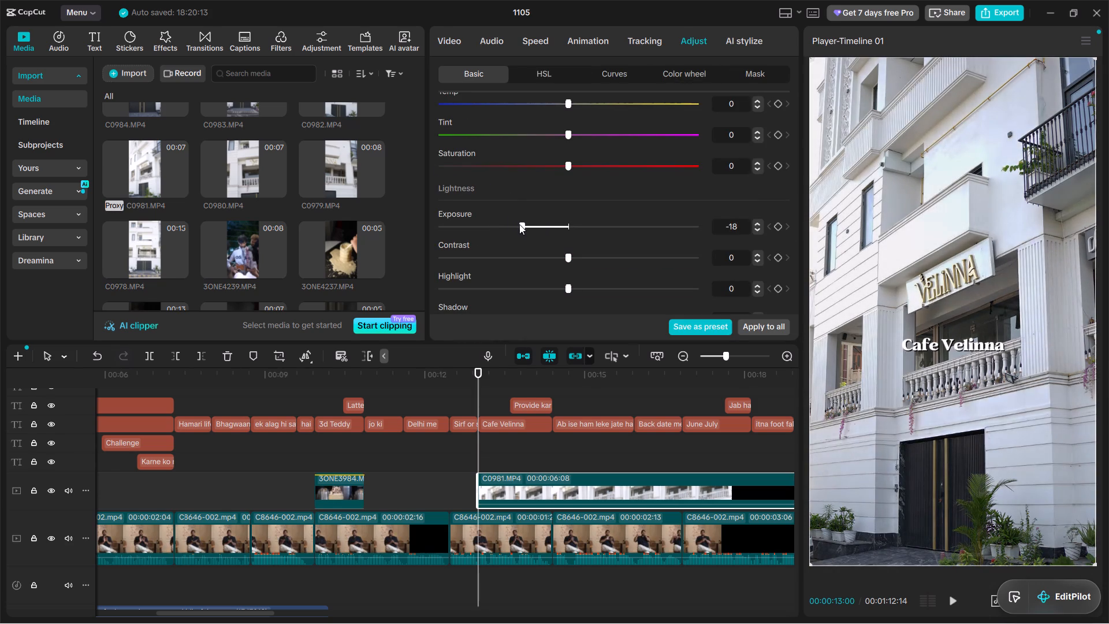
pyautogui.moveTo(519, 224); pyautogui.dragTo(533, 228)
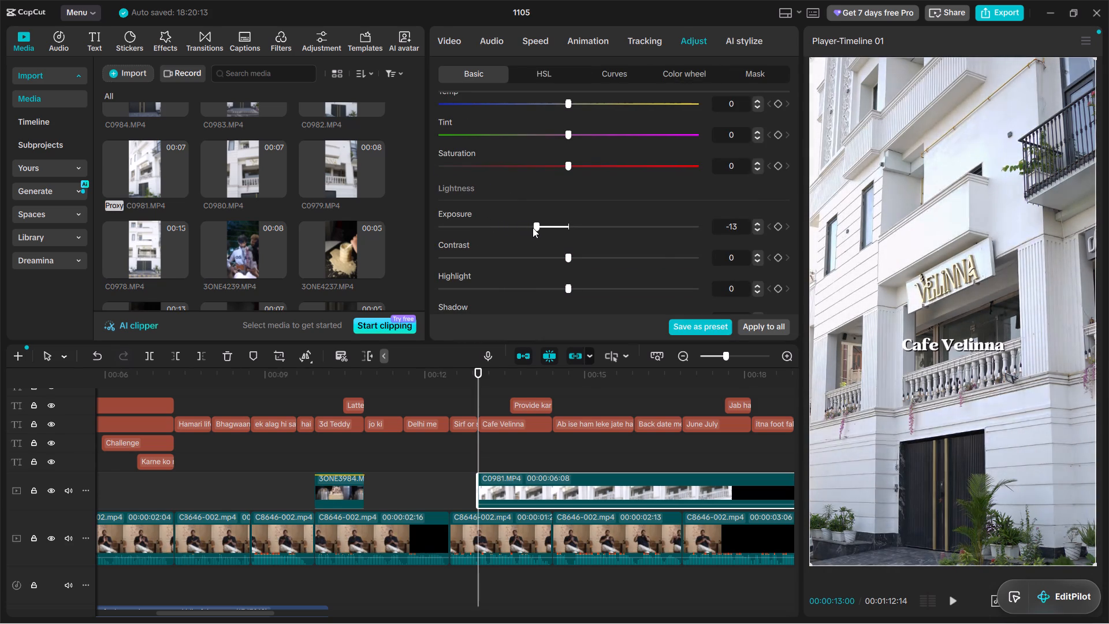
pyautogui.moveTo(533, 228); pyautogui.dragTo(526, 228)
# Set the colour temperature of the C0981.MP4 clip to -5.
pyautogui.scroll(1, 574, 154)
pyautogui.moveTo(568, 168); pyautogui.dragTo(579, 169)
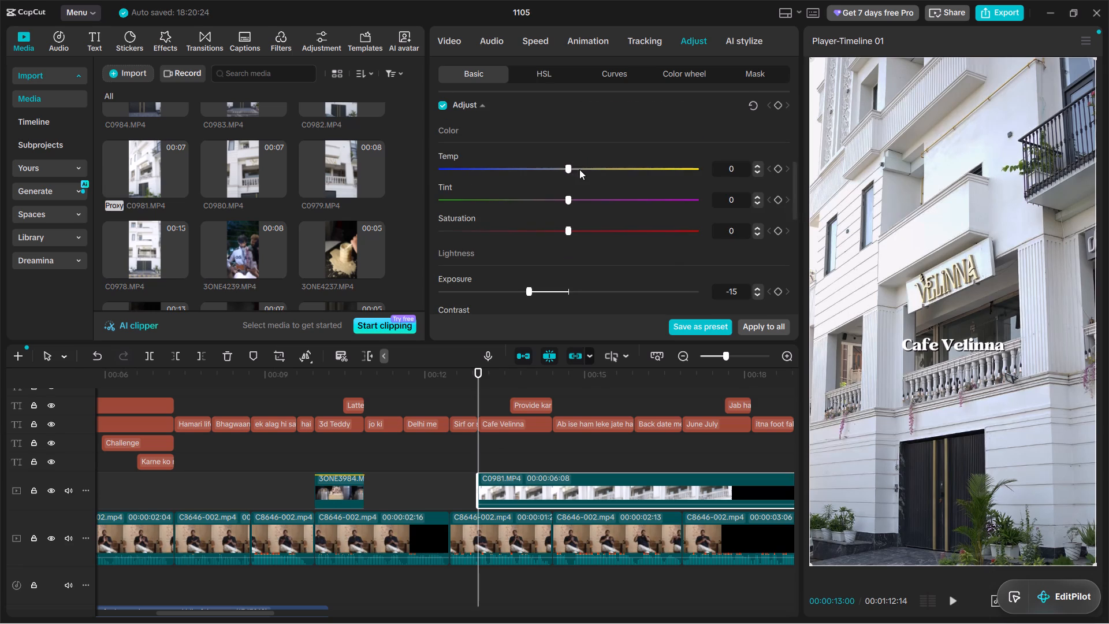
pyautogui.moveTo(579, 169); pyautogui.dragTo(558, 172)
pyautogui.moveTo(558, 172); pyautogui.dragTo(559, 172)
pyautogui.moveTo(565, 168); pyautogui.dragTo(553, 168)
pyautogui.moveTo(553, 168); pyautogui.dragTo(552, 166)
# Play back from 00:00:12:11 through the "Cafe Velinna" captions to check the adjusted exterior clip.
pyautogui.click(444, 451)
pyautogui.press('space')
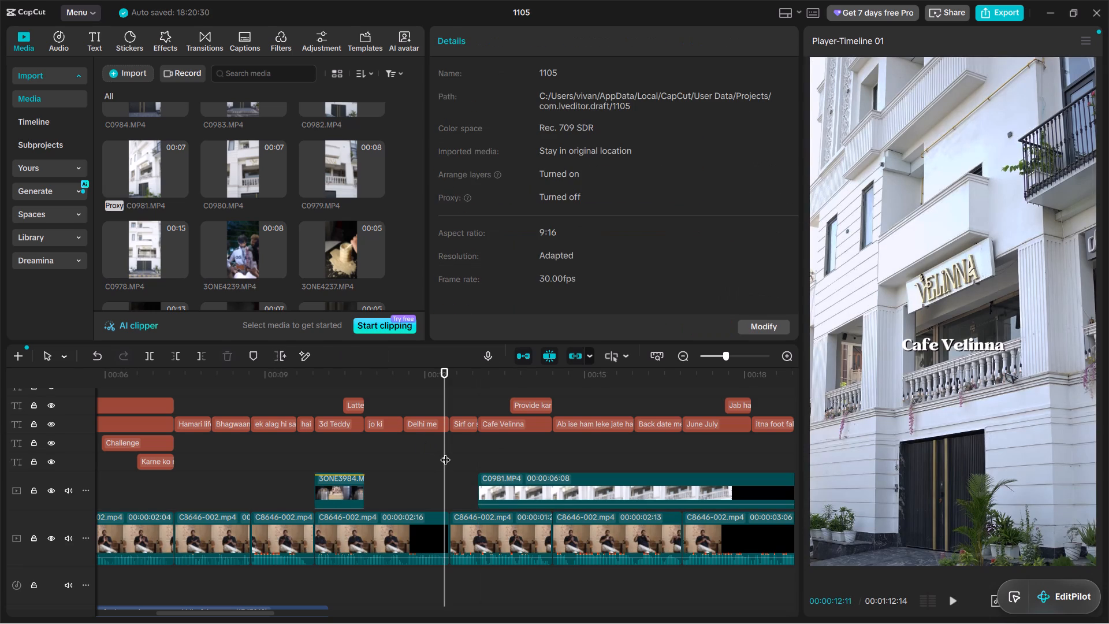
pyautogui.keyDown('alt'); pyautogui.scroll(2, 449, 453); pyautogui.keyUp('alt')
pyautogui.keyDown('alt'); pyautogui.scroll(-4, 451, 453); pyautogui.keyUp('alt')
pyautogui.keyDown('alt'); pyautogui.scroll(2, 456, 457); pyautogui.keyUp('alt')
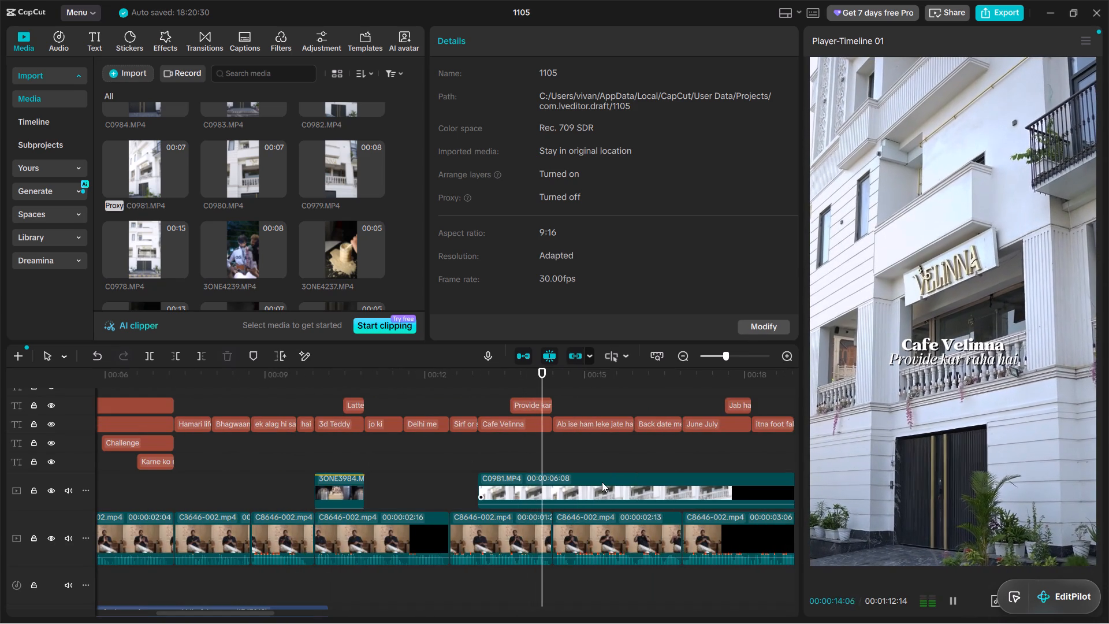
pyautogui.press('space')
pyautogui.press('space')
# Split the C0981.MP4 clip at 00:00:14:12, where the "Ab ise ham leke jate hai" caption starts, and delete the remainder.
pyautogui.doubleClick(550, 439)
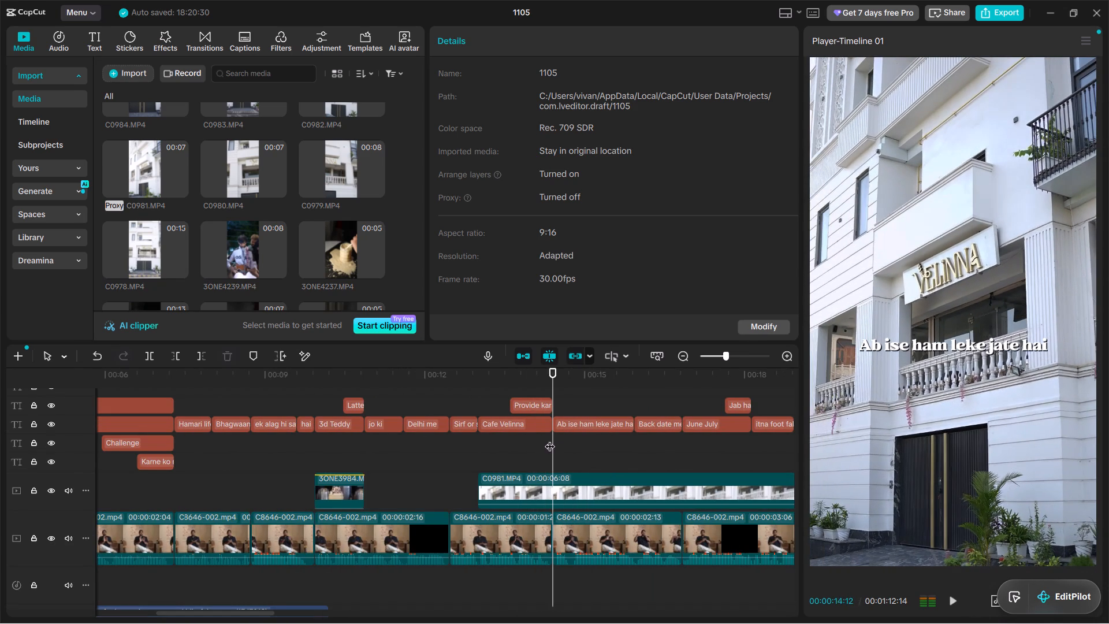
pyautogui.keyDown('ctrl'); pyautogui.click(574, 487); pyautogui.keyUp('ctrl')
pyautogui.hotkey('ctrl', 'b')
pyautogui.press('BackSpace')
# Turn on Stabilize for the shortened C0981.MP4 clip and set its level to Most stable.
pyautogui.click(520, 459)
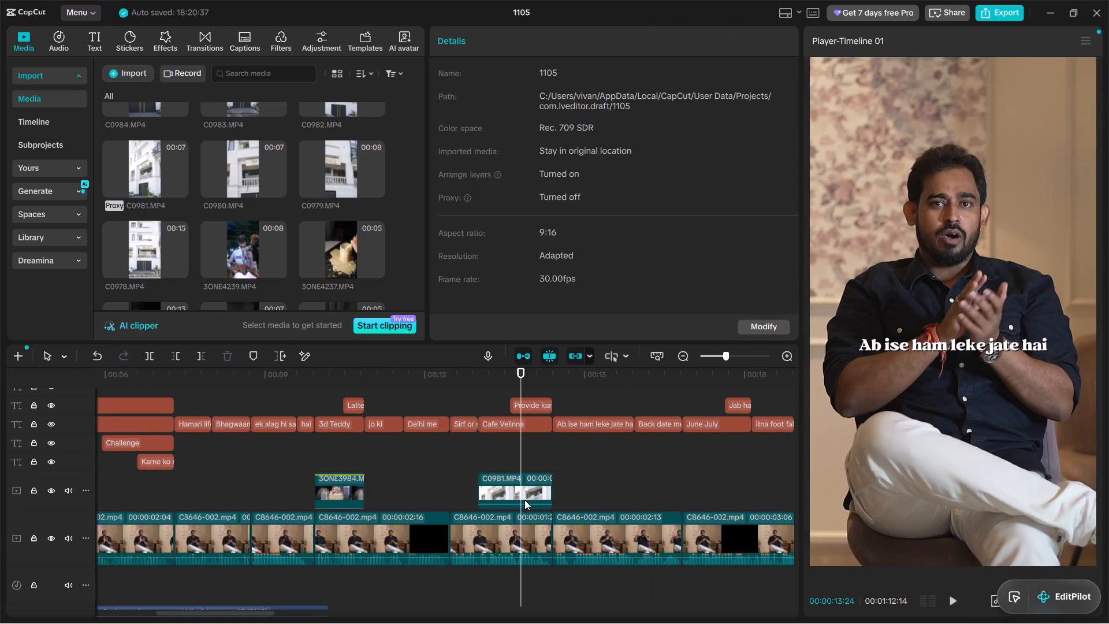
pyautogui.click(526, 500)
pyautogui.scroll(-3, 497, 207)
pyautogui.scroll(-2, 464, 153)
pyautogui.click(452, 39)
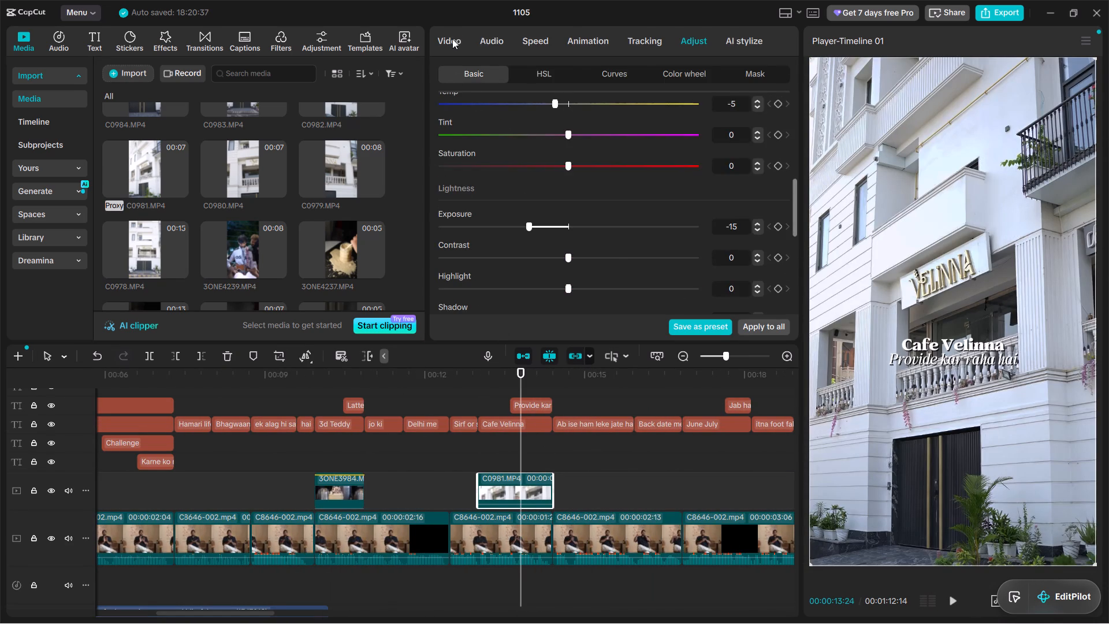
pyautogui.scroll(-3, 520, 243)
pyautogui.click(441, 142)
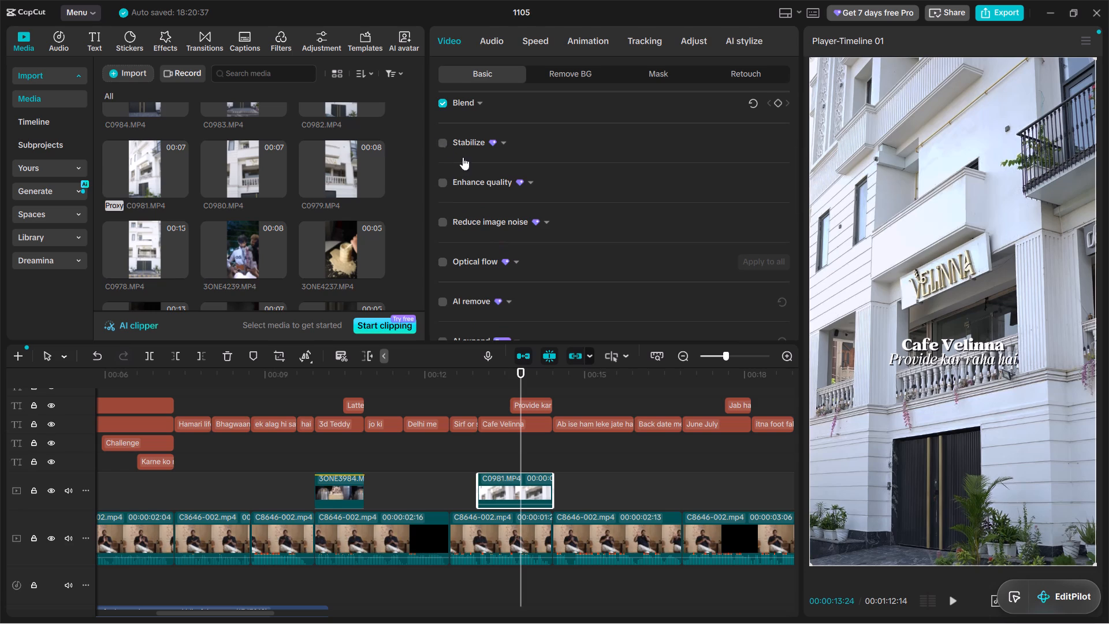
pyautogui.click(553, 165)
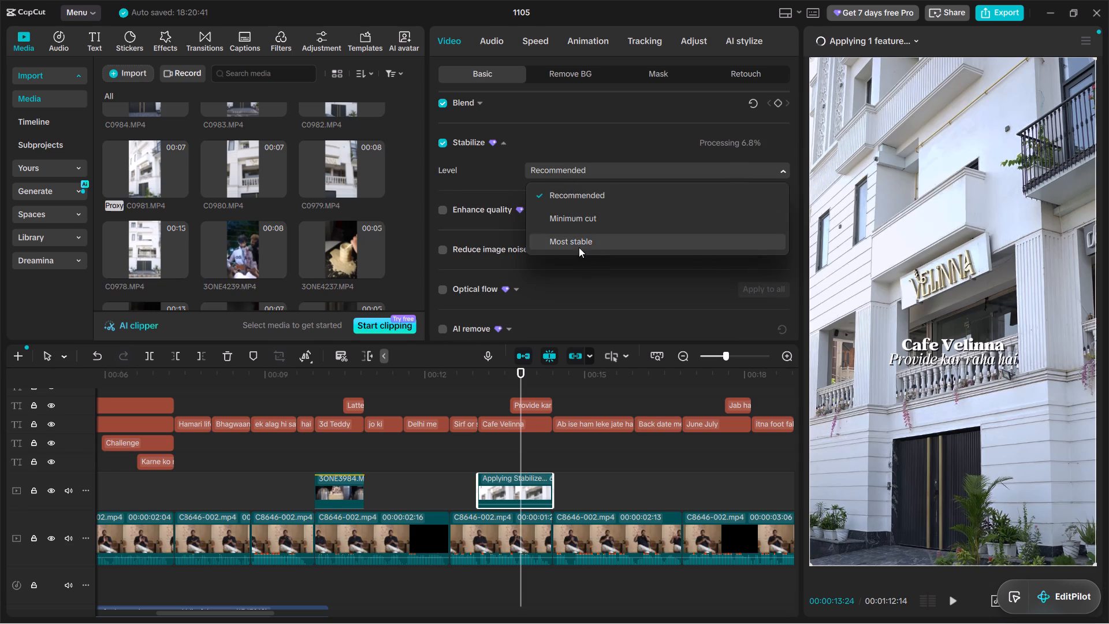
pyautogui.click(579, 247)
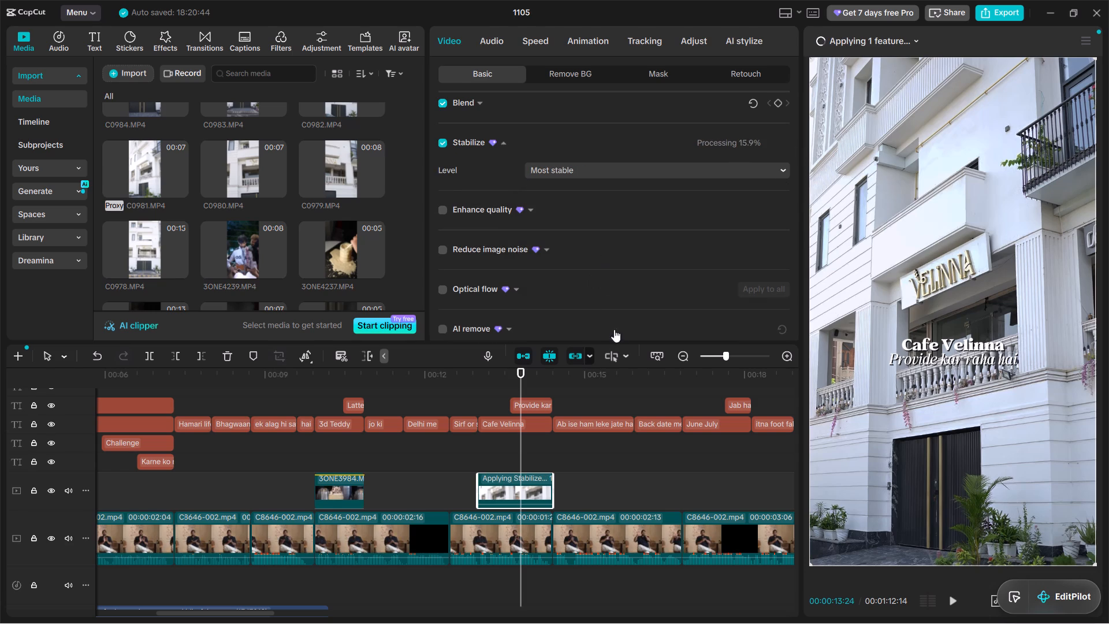
# Play back the timeline from the C0981.MP4 exterior clip through the "customers nahi the" caption to review the captions that follow.
pyautogui.click(463, 466)
pyautogui.press('space')
pyautogui.keyDown('alt'); pyautogui.scroll(-2, 478, 469); pyautogui.keyUp('alt')
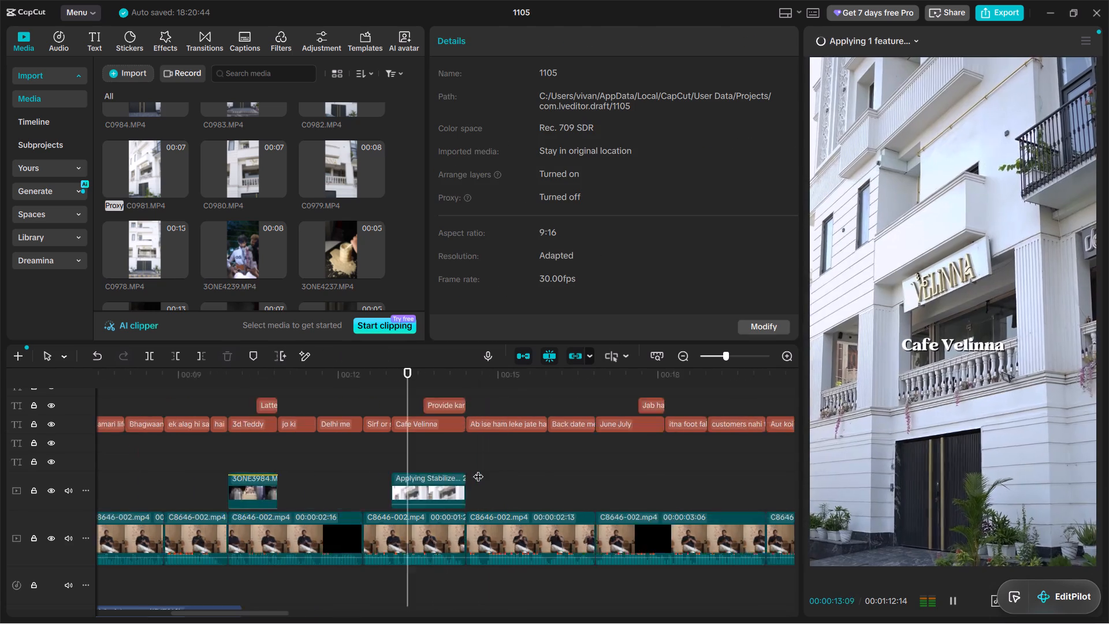
pyautogui.keyDown('alt'); pyautogui.scroll(2, 478, 469); pyautogui.keyUp('alt')
pyautogui.keyDown('alt'); pyautogui.scroll(-2, 479, 470); pyautogui.keyUp('alt')
pyautogui.keyDown('alt'); pyautogui.scroll(2, 479, 470); pyautogui.keyUp('alt')
pyautogui.keyDown('alt'); pyautogui.scroll(-2, 479, 470); pyautogui.keyUp('alt')
pyautogui.keyDown('alt'); pyautogui.scroll(2, 480, 471); pyautogui.keyUp('alt')
pyautogui.keyDown('alt'); pyautogui.scroll(-2, 480, 471); pyautogui.keyUp('alt')
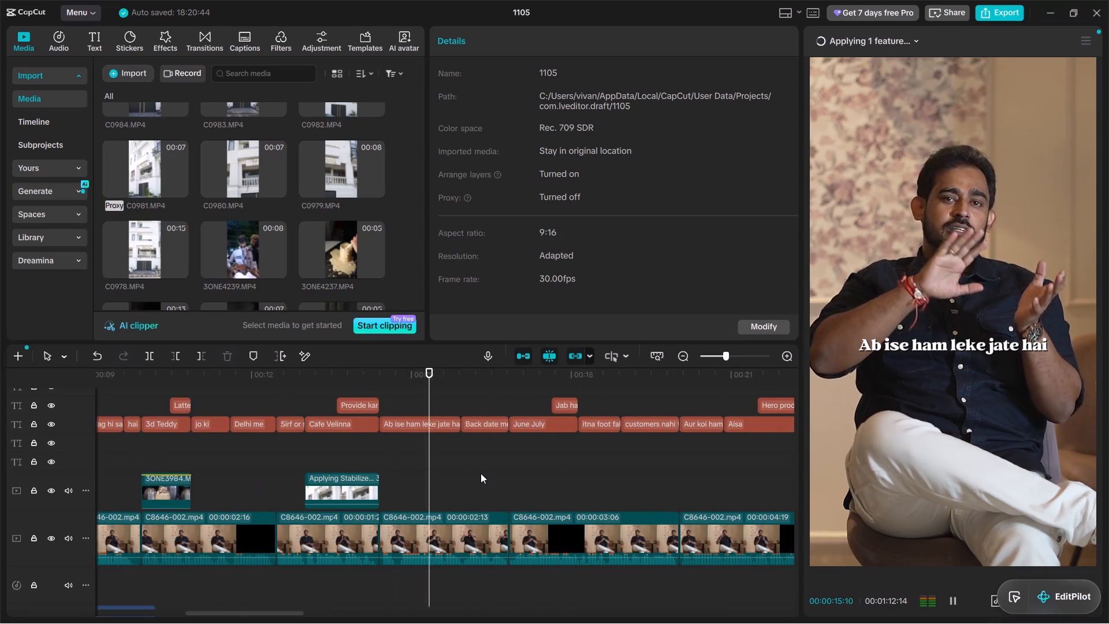
pyautogui.keyDown('alt'); pyautogui.scroll(1, 483, 474); pyautogui.keyUp('alt')
pyautogui.keyDown('alt'); pyautogui.scroll(-2, 483, 474); pyautogui.keyUp('alt')
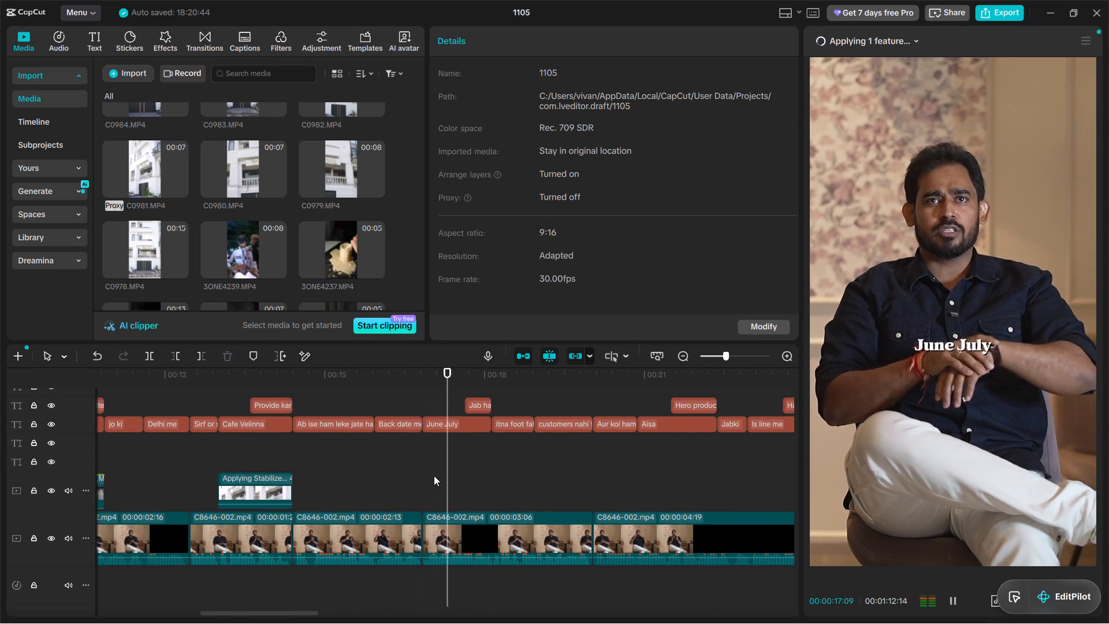
pyautogui.keyDown('alt'); pyautogui.scroll(-1, 446, 472); pyautogui.keyUp('alt')
pyautogui.keyDown('alt'); pyautogui.scroll(1, 446, 472); pyautogui.keyUp('alt')
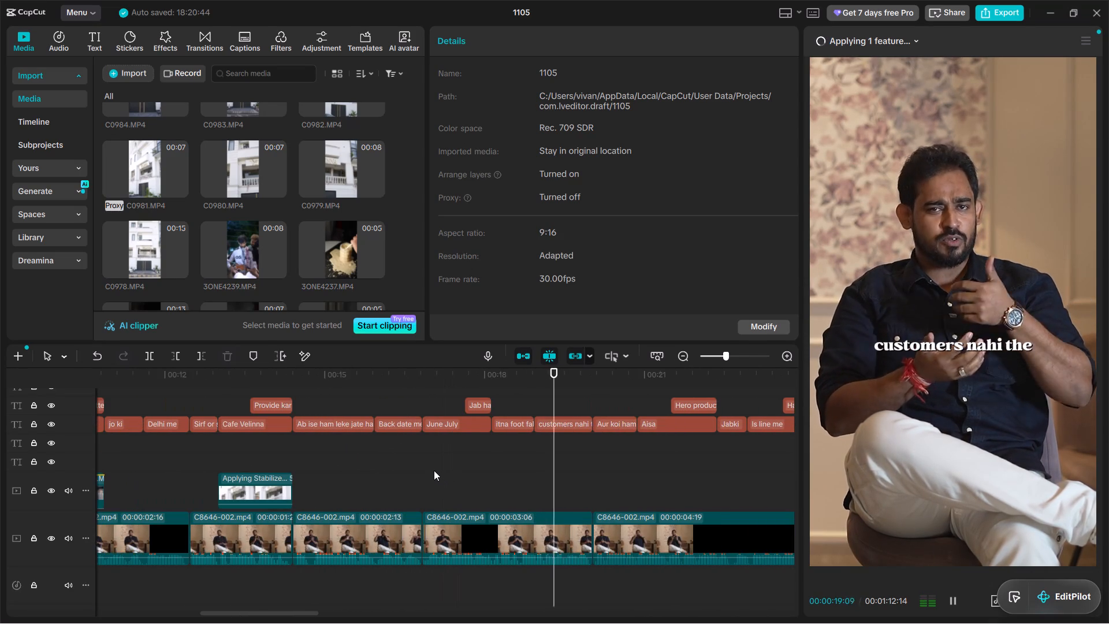
pyautogui.press('space')
# Replay from the "Delhi me" caption across the Cafe Velinna exterior clip and preview 3ONE4237.MP4 from the media library.
pyautogui.click(262, 454)
pyautogui.click(188, 450)
pyautogui.click(180, 448)
pyautogui.press('space')
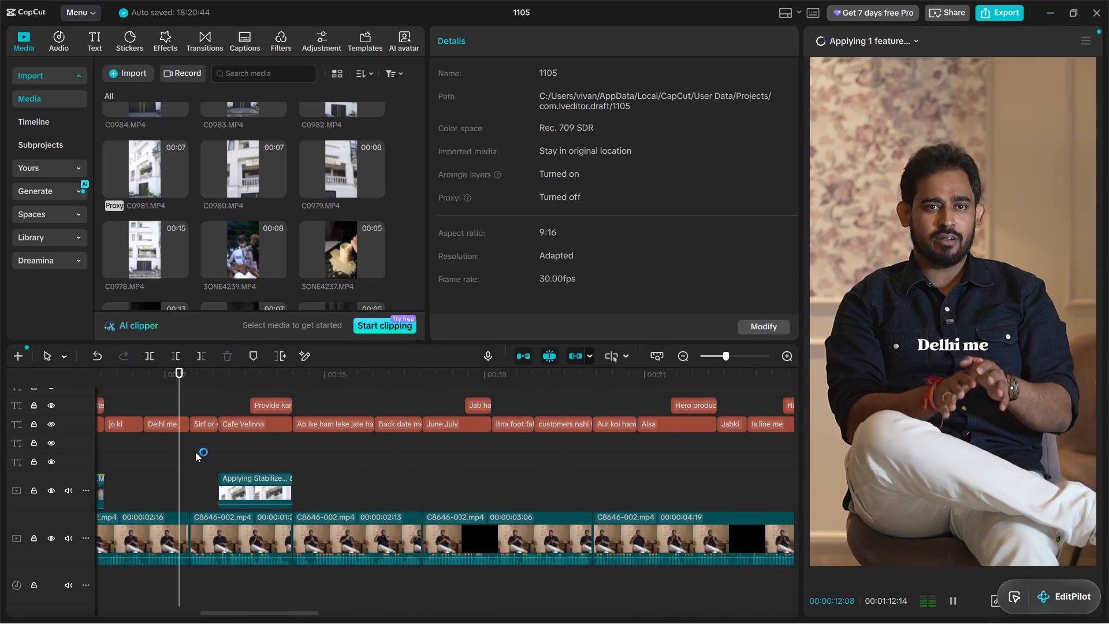
pyautogui.keyDown('alt'); pyautogui.scroll(2, 216, 462); pyautogui.keyUp('alt')
pyautogui.keyDown('alt'); pyautogui.scroll(-2, 220, 462); pyautogui.keyUp('alt')
pyautogui.keyDown('alt'); pyautogui.scroll(2, 233, 465); pyautogui.keyUp('alt')
pyautogui.keyDown('alt'); pyautogui.scroll(-2, 256, 470); pyautogui.keyUp('alt')
pyautogui.keyDown('alt'); pyautogui.scroll(-1, 381, 470); pyautogui.keyUp('alt')
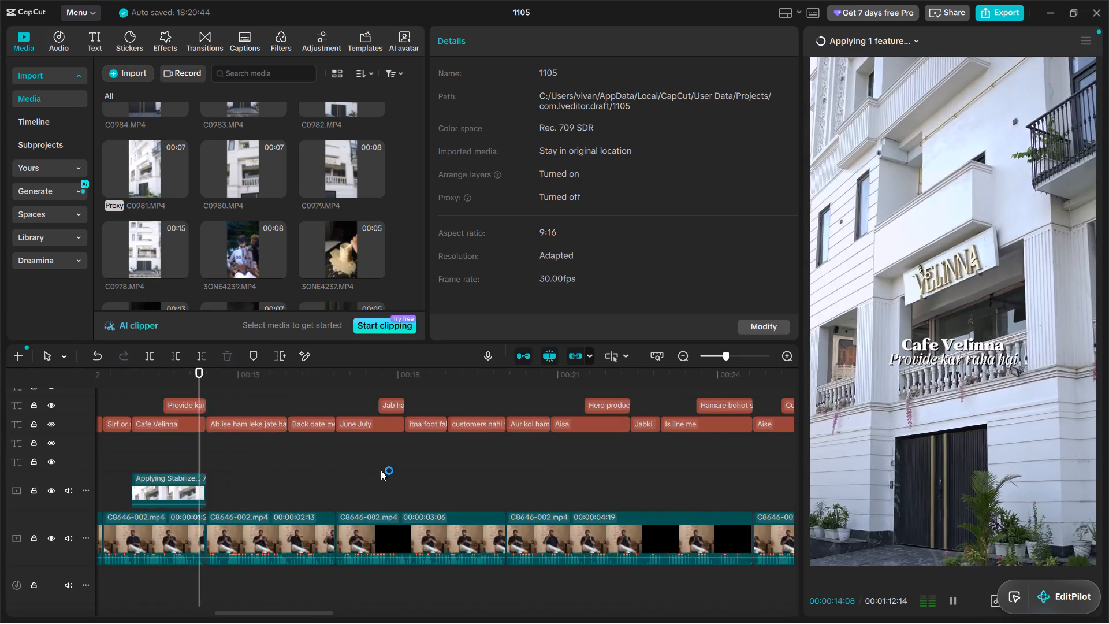
pyautogui.keyDown('alt'); pyautogui.scroll(1, 381, 470); pyautogui.keyUp('alt')
pyautogui.keyDown('alt'); pyautogui.scroll(-2, 381, 470); pyautogui.keyUp('alt')
pyautogui.keyDown('alt'); pyautogui.scroll(4, 382, 470); pyautogui.keyUp('alt')
pyautogui.keyDown('alt'); pyautogui.scroll(-3, 382, 470); pyautogui.keyUp('alt')
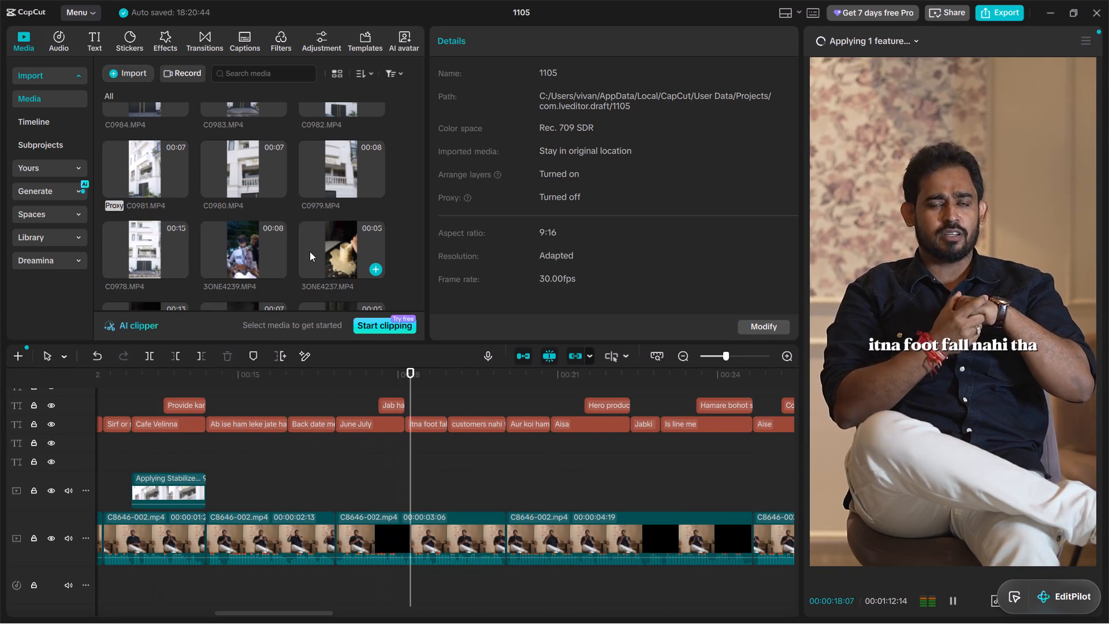
pyautogui.scroll(-1, 315, 237)
pyautogui.click(335, 186)
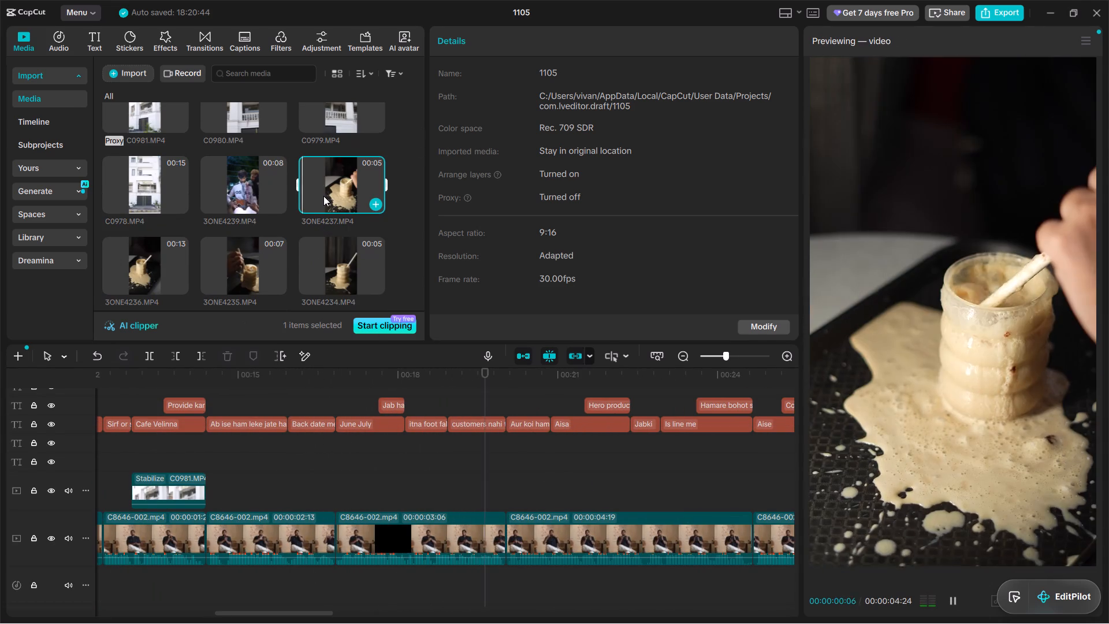
# Play on from the "customers nahi the" caption through "Teddy Latte ko" to "Nahi yaar" to look for the next B-roll spot.
pyautogui.click(490, 482)
pyautogui.press('space')
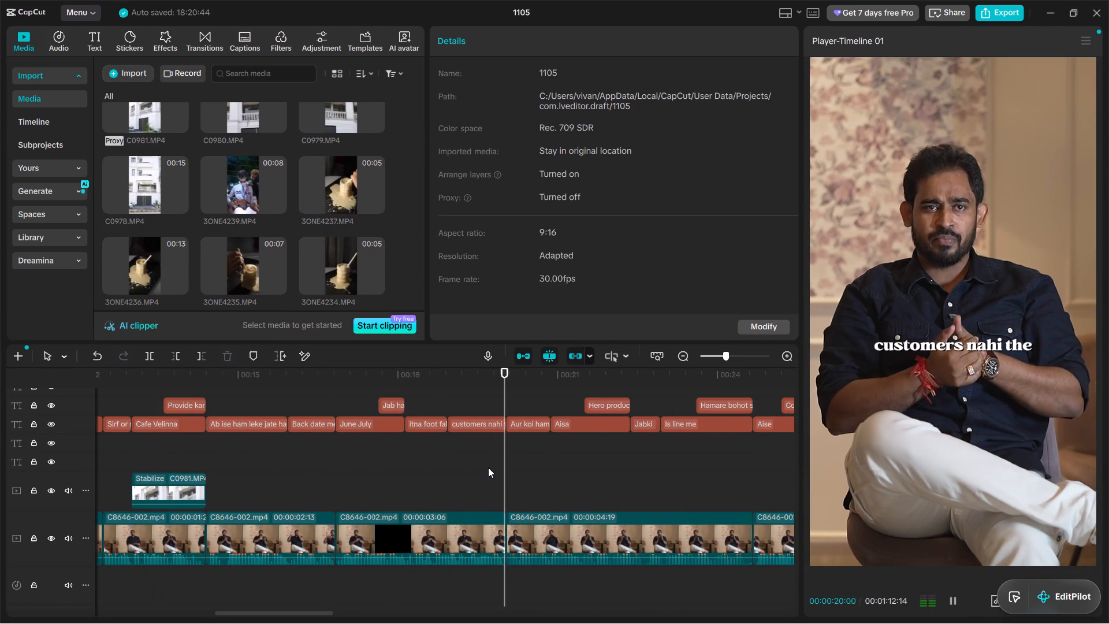
pyautogui.keyDown('alt'); pyautogui.scroll(-2, 489, 467); pyautogui.keyUp('alt')
pyautogui.keyDown('alt'); pyautogui.scroll(2, 471, 465); pyautogui.keyUp('alt')
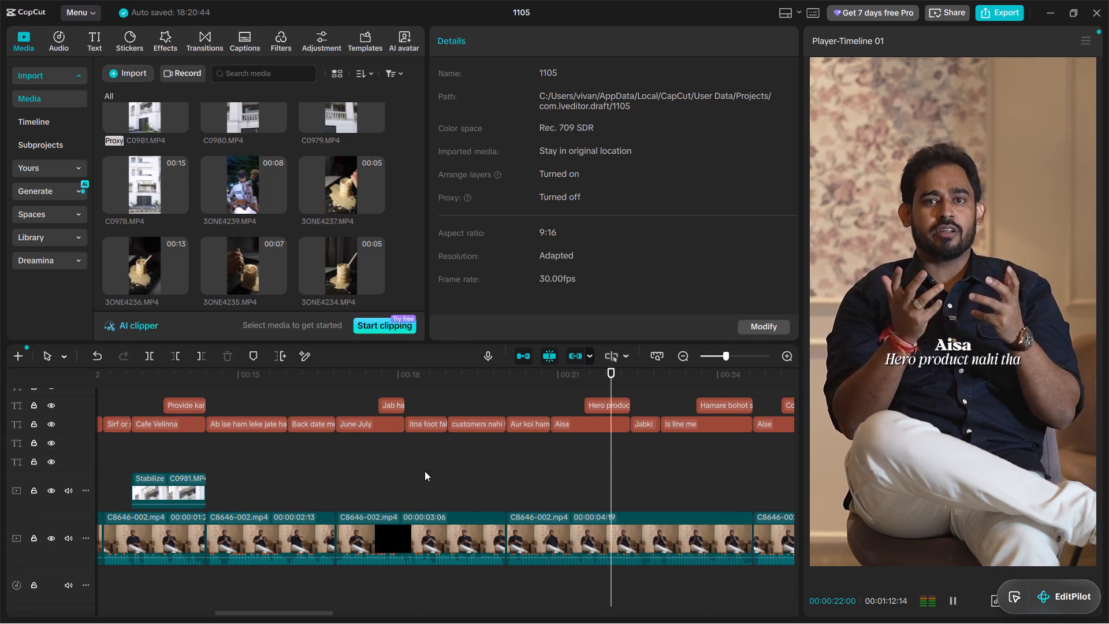
pyautogui.keyDown('alt'); pyautogui.scroll(-4, 425, 471); pyautogui.keyUp('alt')
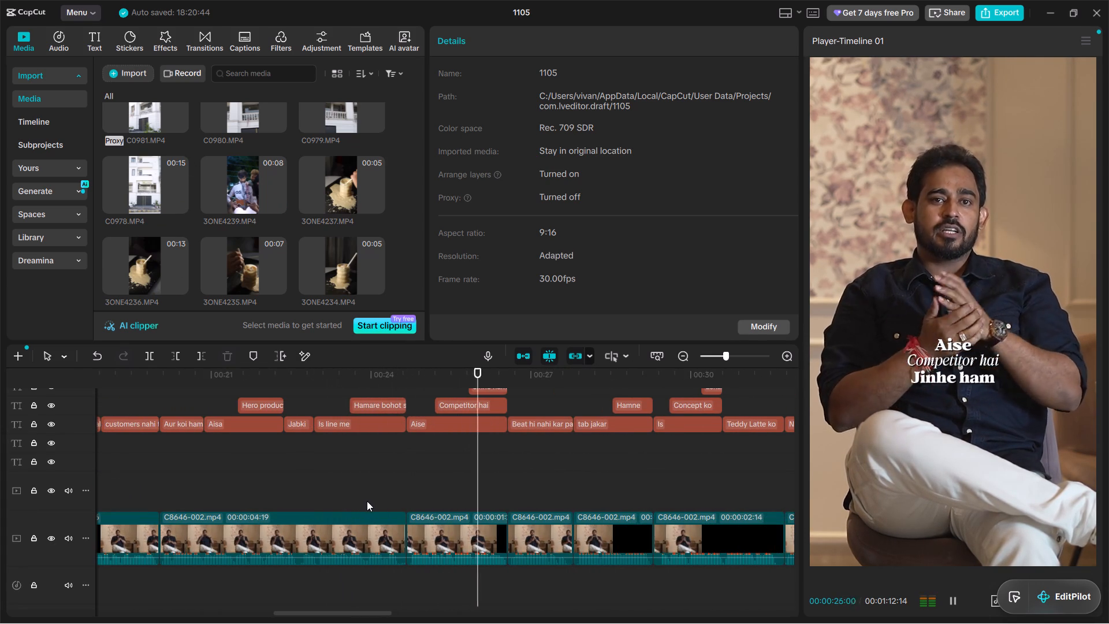
pyautogui.scroll(2, 487, 515)
pyautogui.scroll(-2, 487, 515)
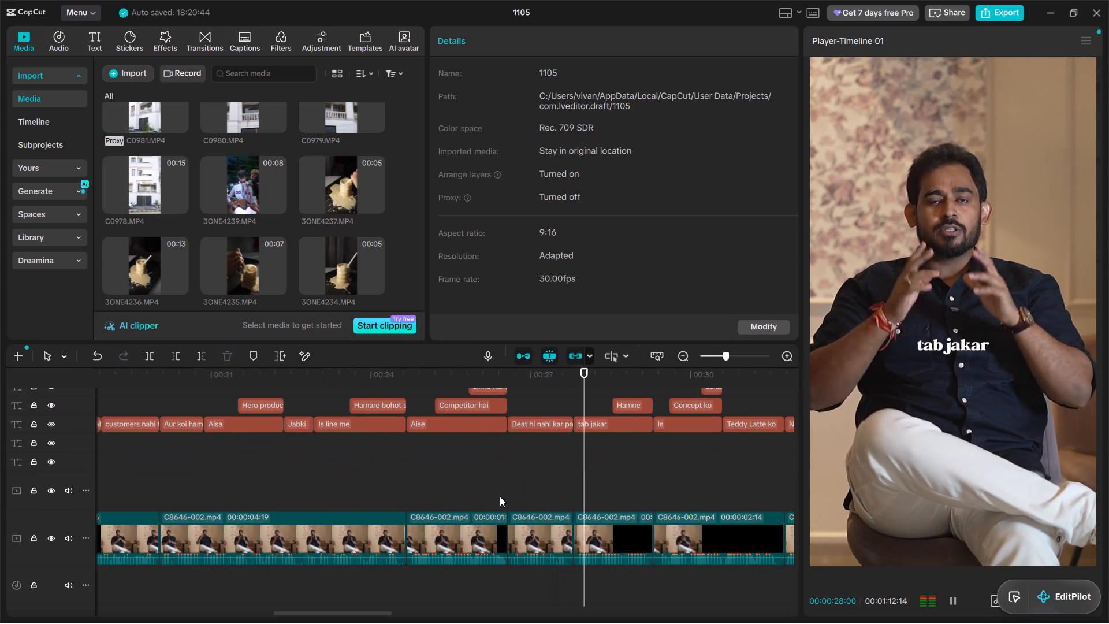
pyautogui.keyDown('alt'); pyautogui.scroll(-3, 500, 496); pyautogui.keyUp('alt')
pyautogui.keyDown('alt'); pyautogui.scroll(2, 441, 474); pyautogui.keyUp('alt')
pyautogui.keyDown('alt'); pyautogui.scroll(-2, 441, 474); pyautogui.keyUp('alt')
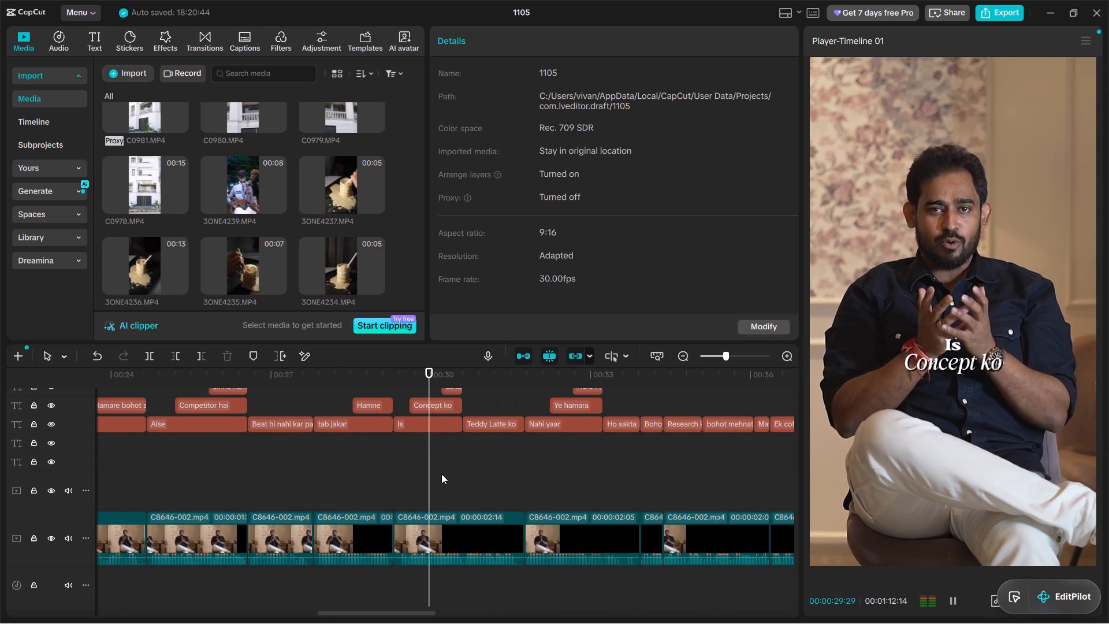
pyautogui.keyDown('alt'); pyautogui.scroll(-2, 441, 474); pyautogui.keyUp('alt')
pyautogui.keyDown('alt'); pyautogui.scroll(2, 441, 474); pyautogui.keyUp('alt')
pyautogui.keyDown('alt'); pyautogui.scroll(-1, 449, 474); pyautogui.keyUp('alt')
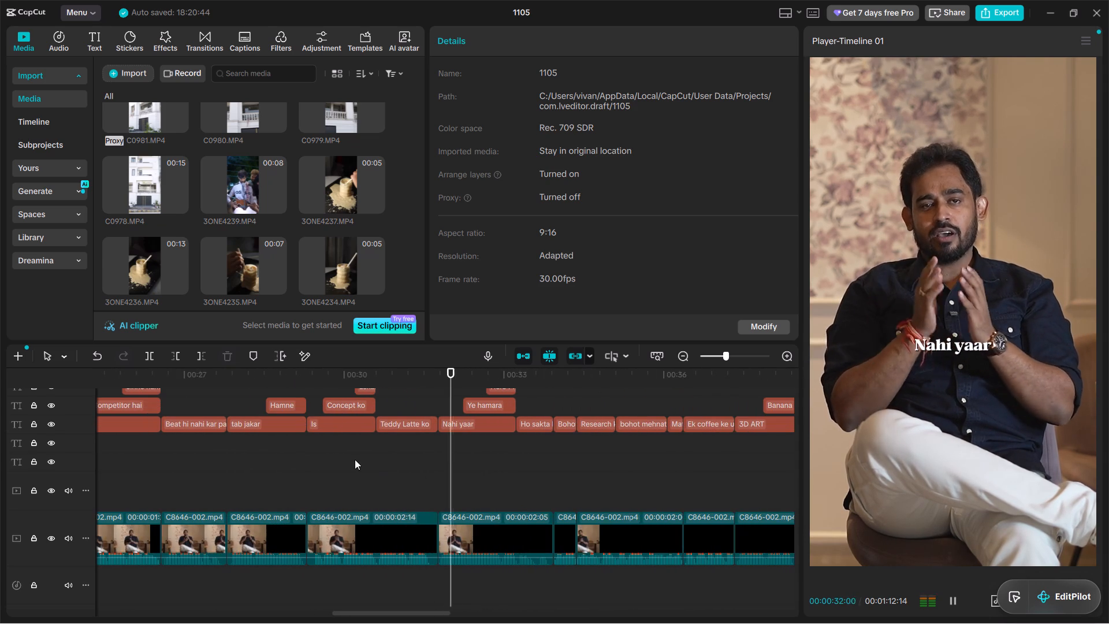
pyautogui.press('space')
# Compare the teddy latte clips and place 3ONE4231.MP4 on the B-roll track at 00:00:30:18, where the "Teddy Latte ko" caption starts.
pyautogui.moveTo(355, 459); pyautogui.dragTo(367, 459)
pyautogui.click(370, 459)
pyautogui.click(372, 460)
pyautogui.click(248, 258)
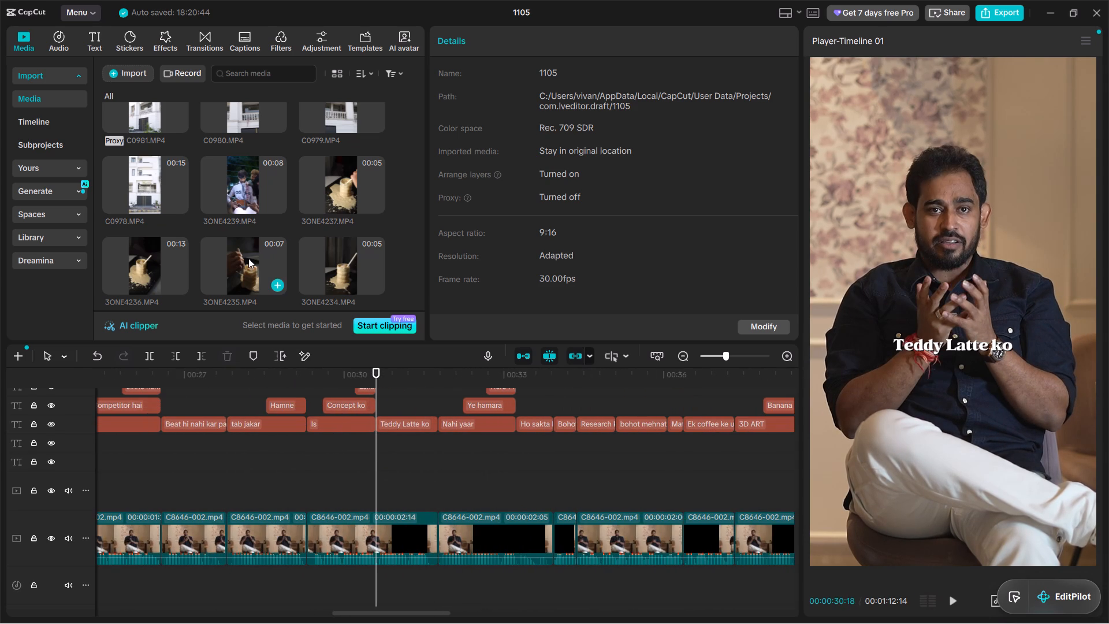
pyautogui.scroll(-1, 239, 252)
pyautogui.click(323, 197)
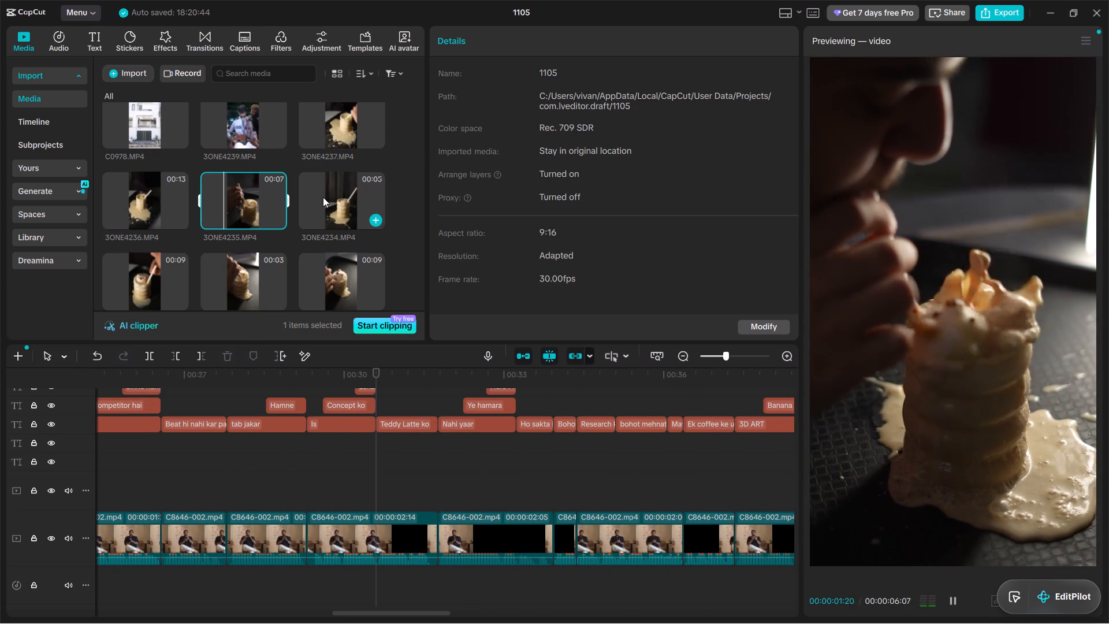
pyautogui.click(336, 262)
pyautogui.scroll(-1, 293, 257)
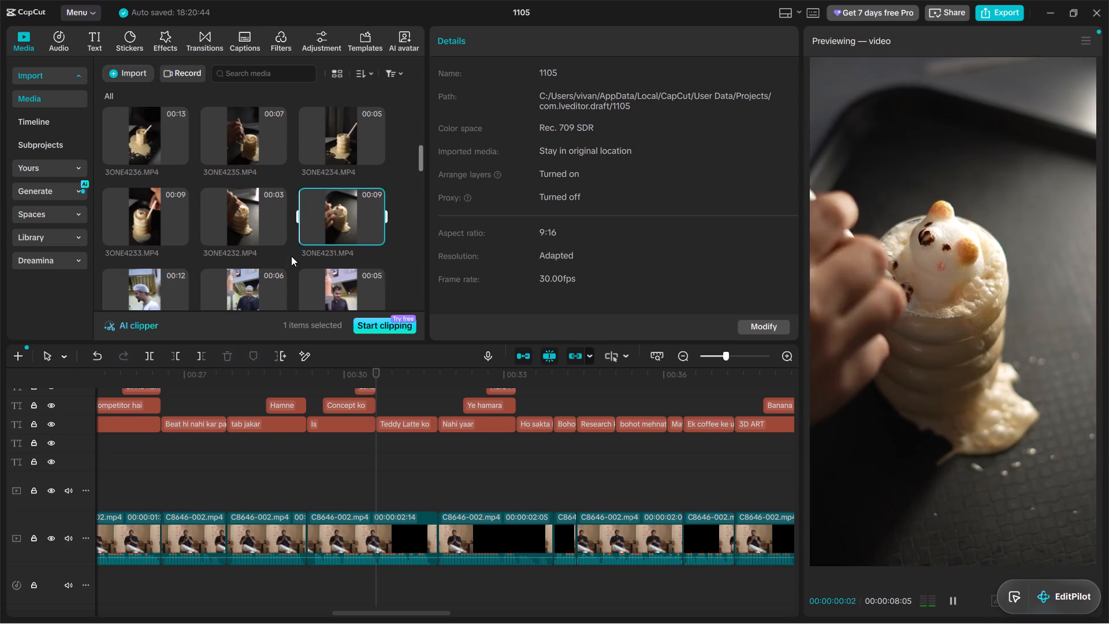
pyautogui.moveTo(322, 220); pyautogui.dragTo(380, 466)
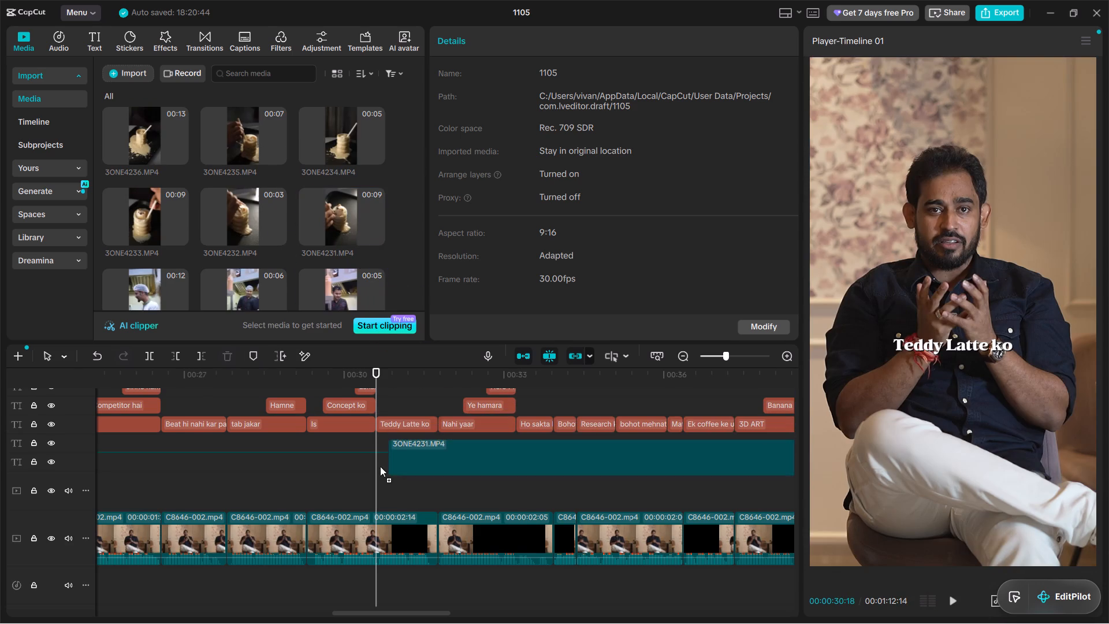
pyautogui.moveTo(380, 466); pyautogui.dragTo(325, 239)
pyautogui.click(241, 224)
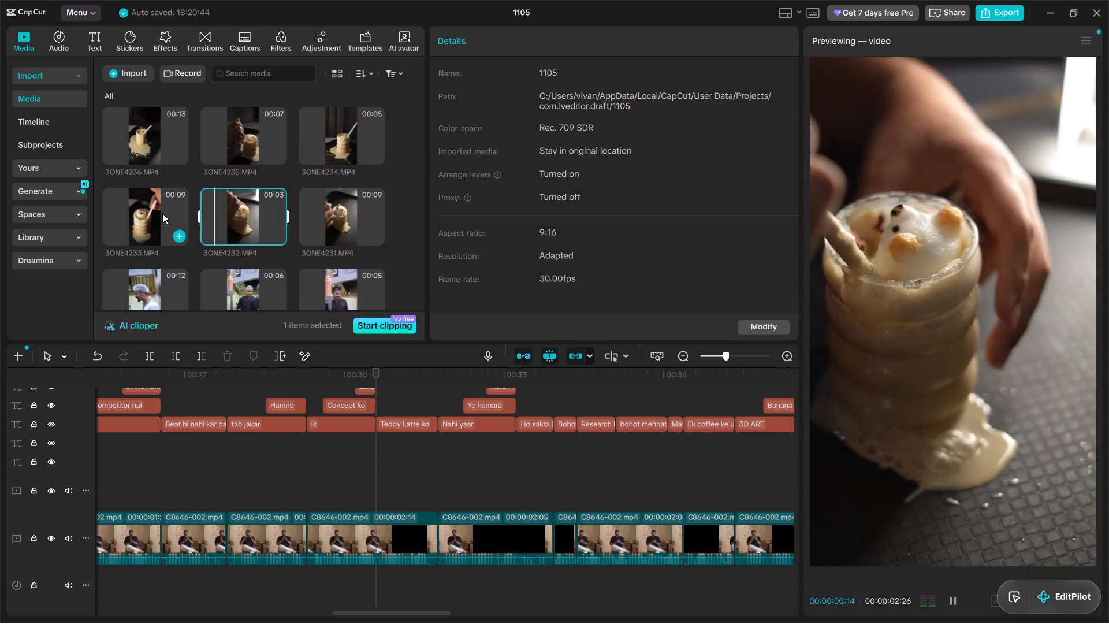
pyautogui.click(142, 222)
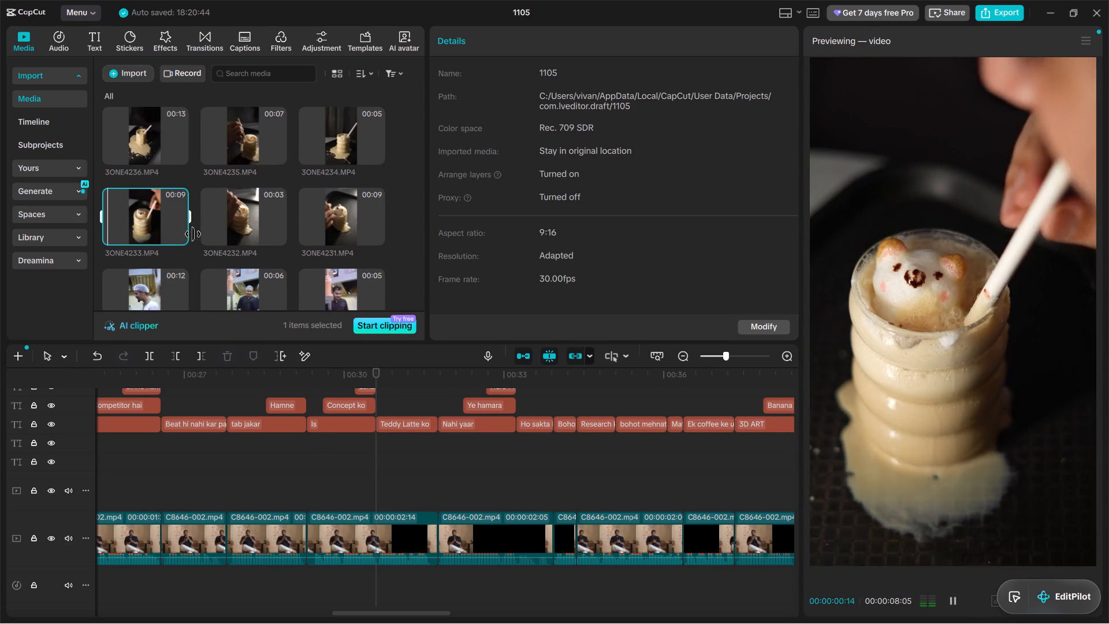
pyautogui.click(319, 205)
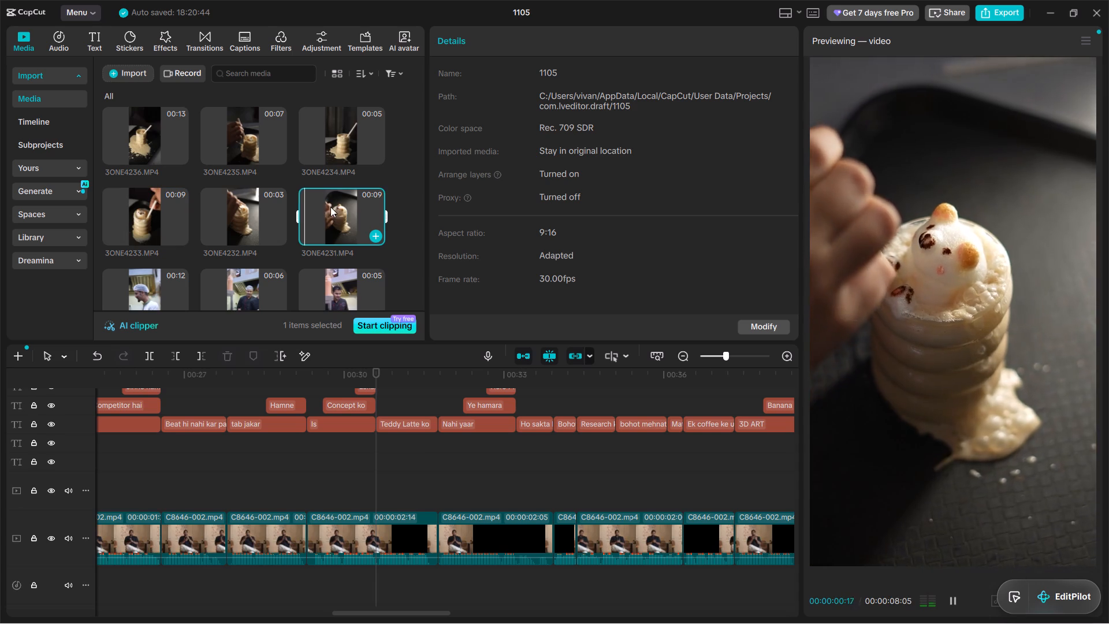
pyautogui.moveTo(328, 208); pyautogui.dragTo(377, 499)
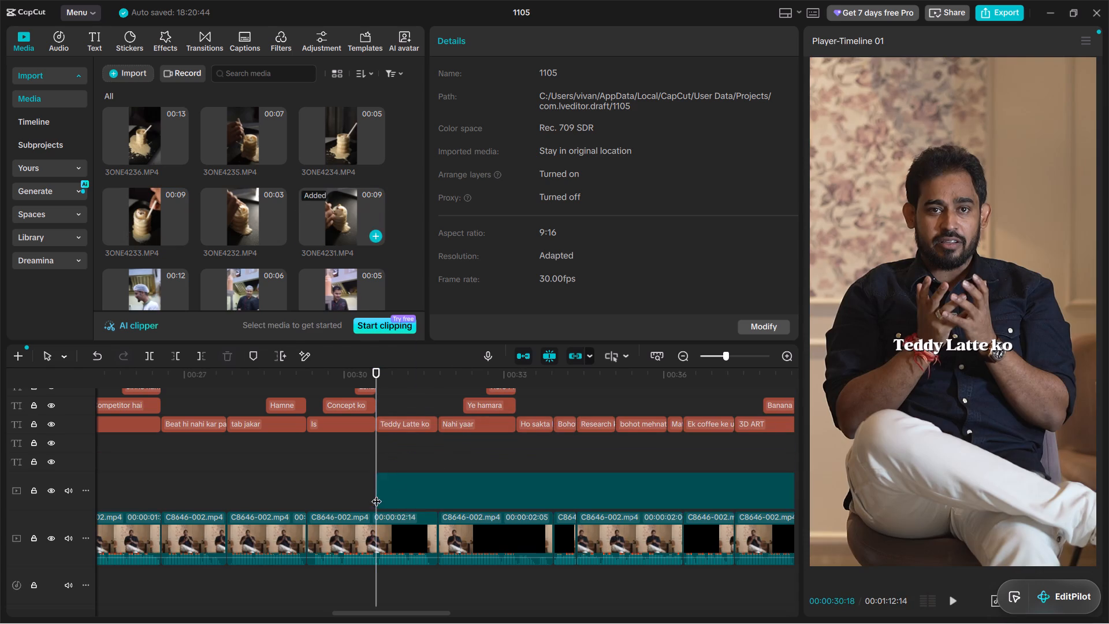
# Slow the 3ONE4231.MP4 clip on the timeline down to 0.57x speed.
pyautogui.click(538, 39)
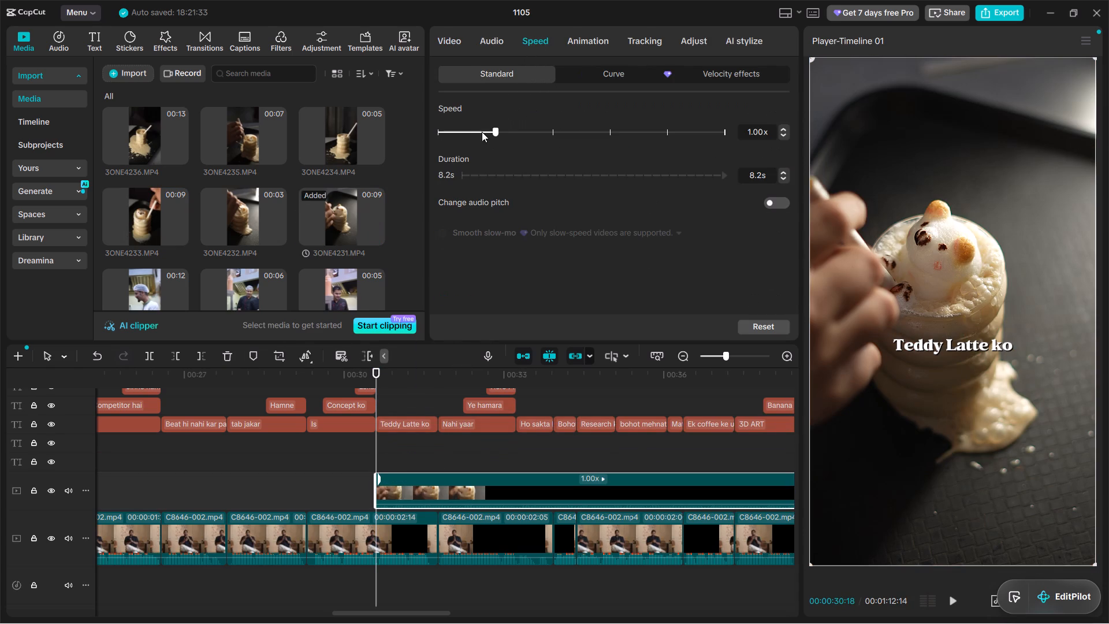
pyautogui.moveTo(482, 132); pyautogui.dragTo(468, 134)
# Play back the slowed 3ONE4231.MP4 clip, split it at 00:00:33:28, where the "Bohot" caption starts, and delete the remainder.
pyautogui.press('space')
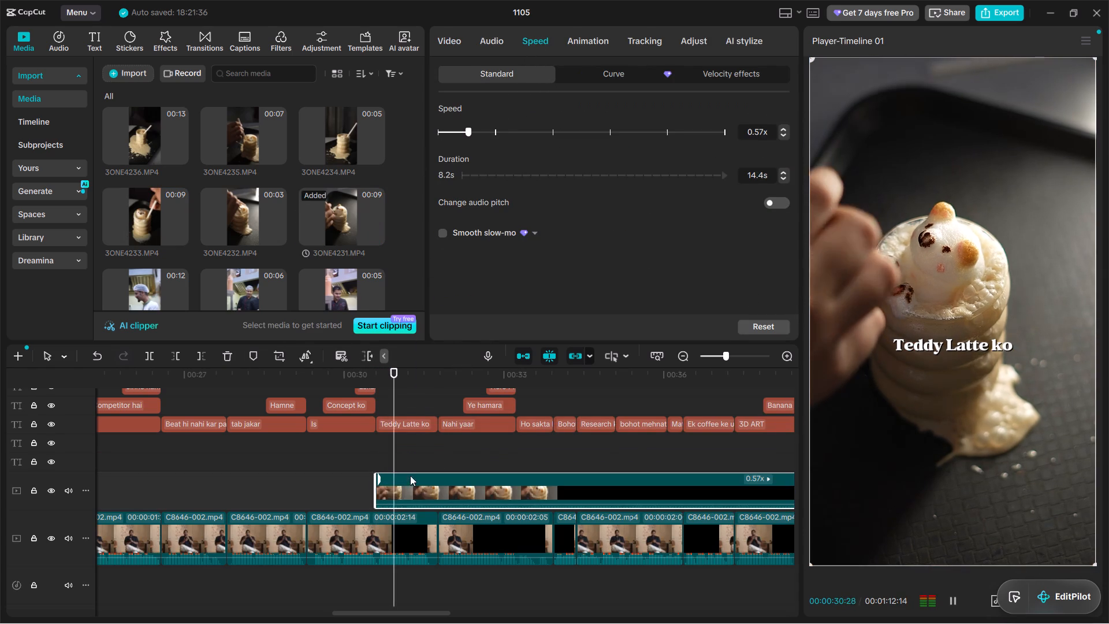
pyautogui.press('space')
pyautogui.press('space')
pyautogui.scroll(1, 504, 461)
pyautogui.press('space')
pyautogui.click(550, 461)
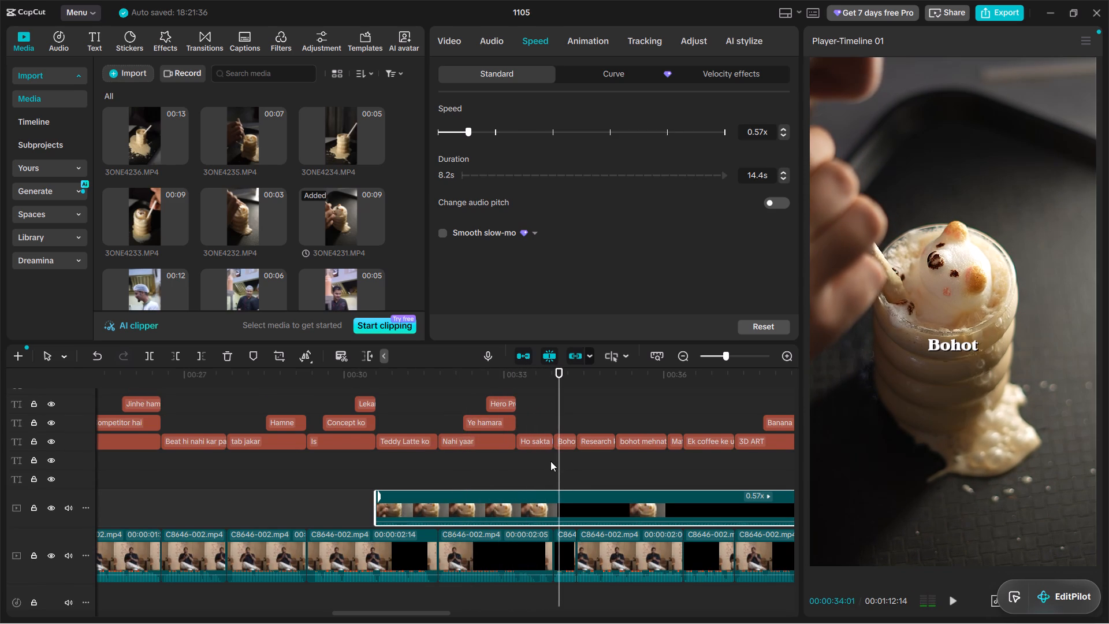
pyautogui.keyDown('ctrl'); pyautogui.click(567, 505); pyautogui.keyUp('ctrl')
pyautogui.hotkey('ctrl', 'b')
pyautogui.press('BackSpace')
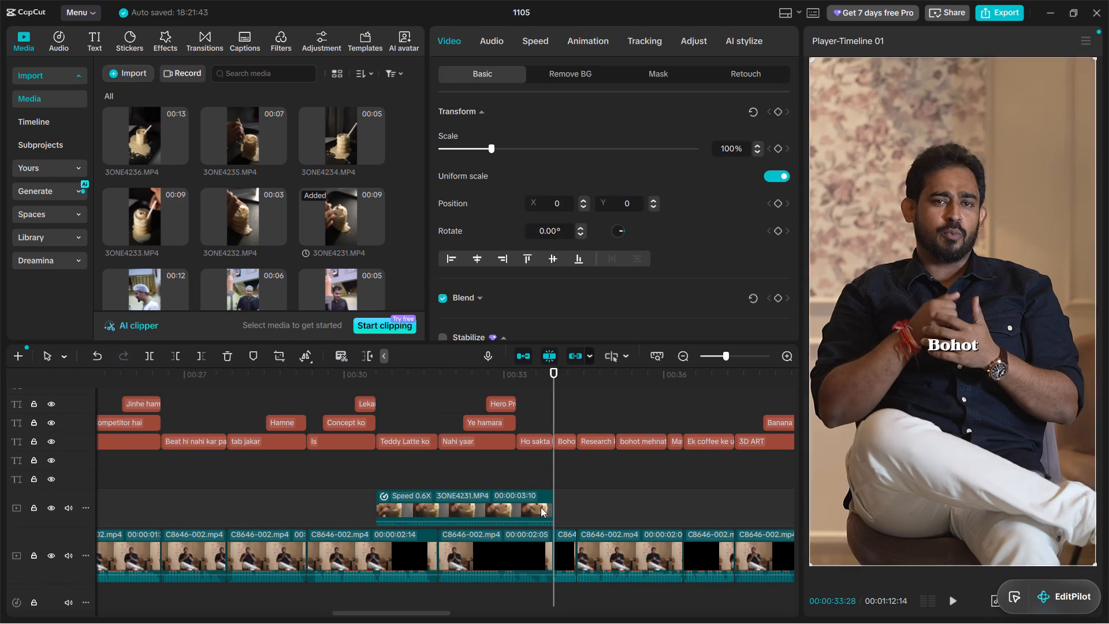
pyautogui.moveTo(528, 522); pyautogui.dragTo(540, 542)
# Preview the kitchen, staff, dining and café exterior clips from 3ONE4209.MP4 to 3ONE4058.MP4 as candidates for the next B-roll shot.
pyautogui.scroll(-1, 270, 269)
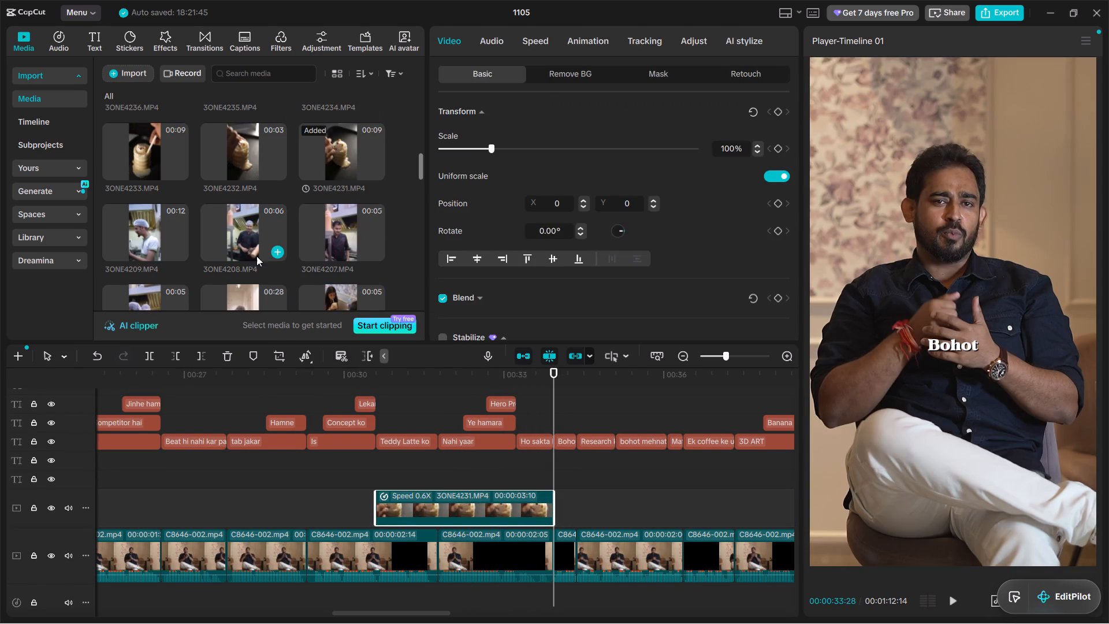
pyautogui.click(255, 226)
pyautogui.click(347, 213)
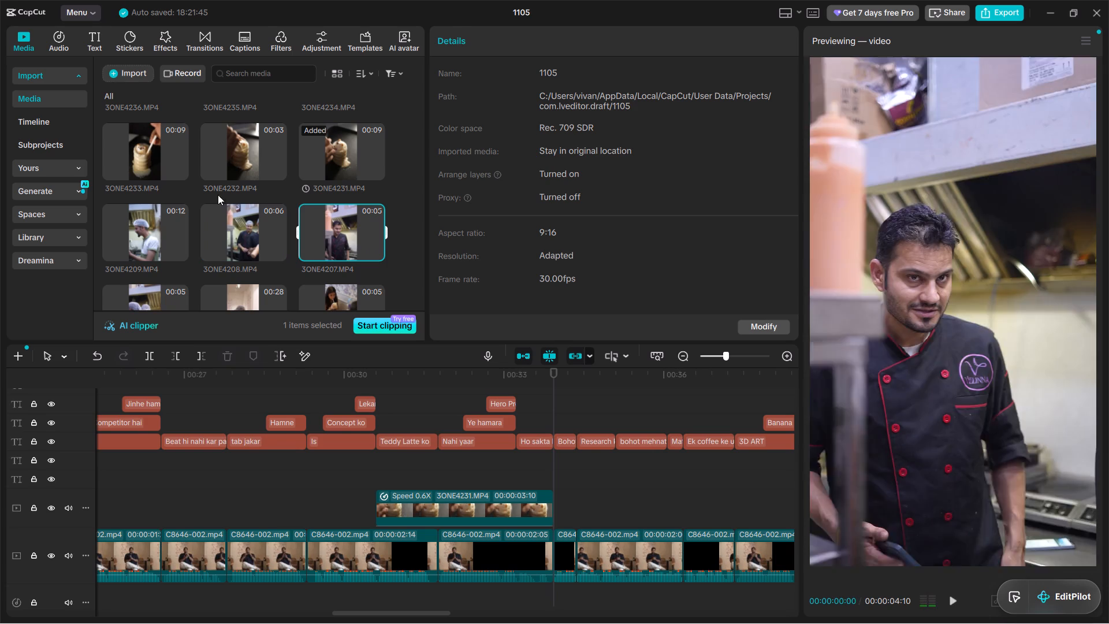
pyautogui.click(155, 231)
pyautogui.scroll(-1, 155, 231)
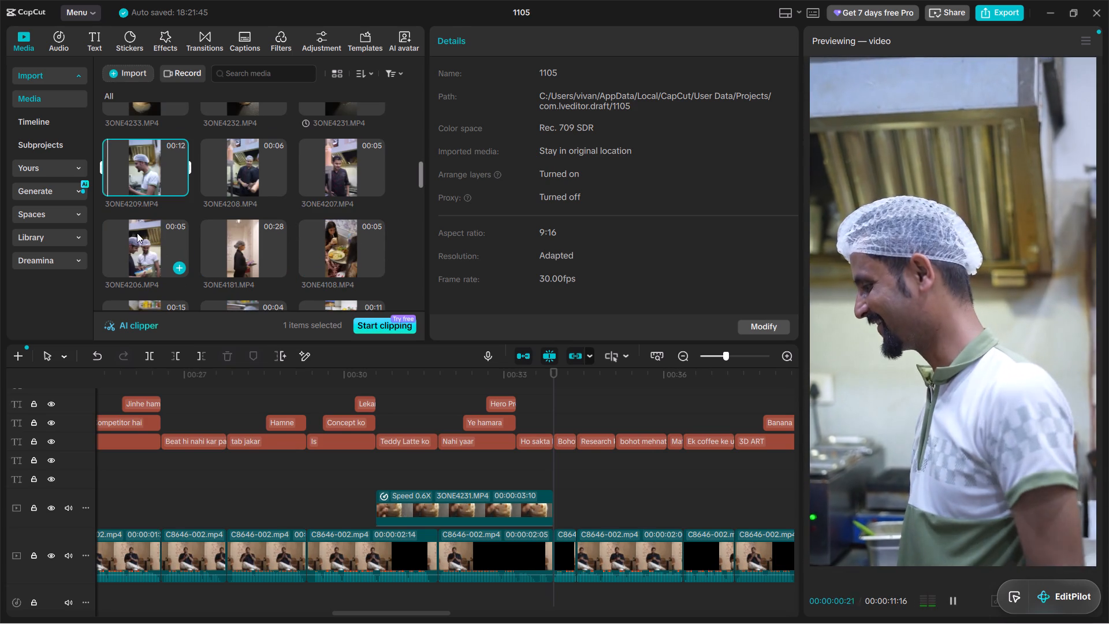
pyautogui.click(138, 233)
pyautogui.click(218, 246)
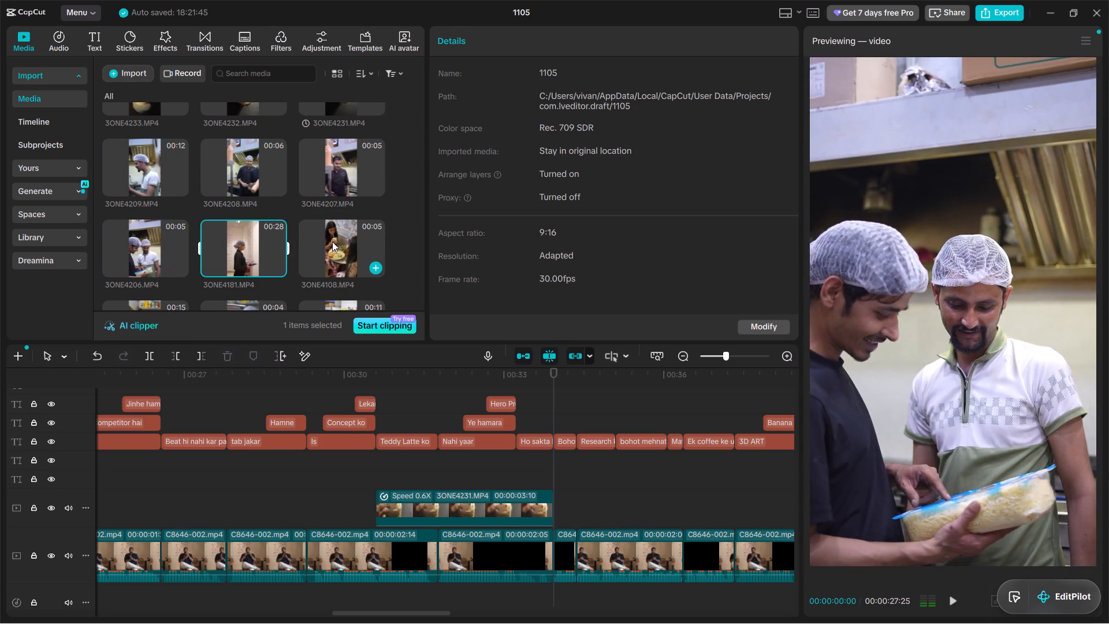
pyautogui.click(357, 239)
pyautogui.scroll(-1, 352, 237)
pyautogui.click(332, 243)
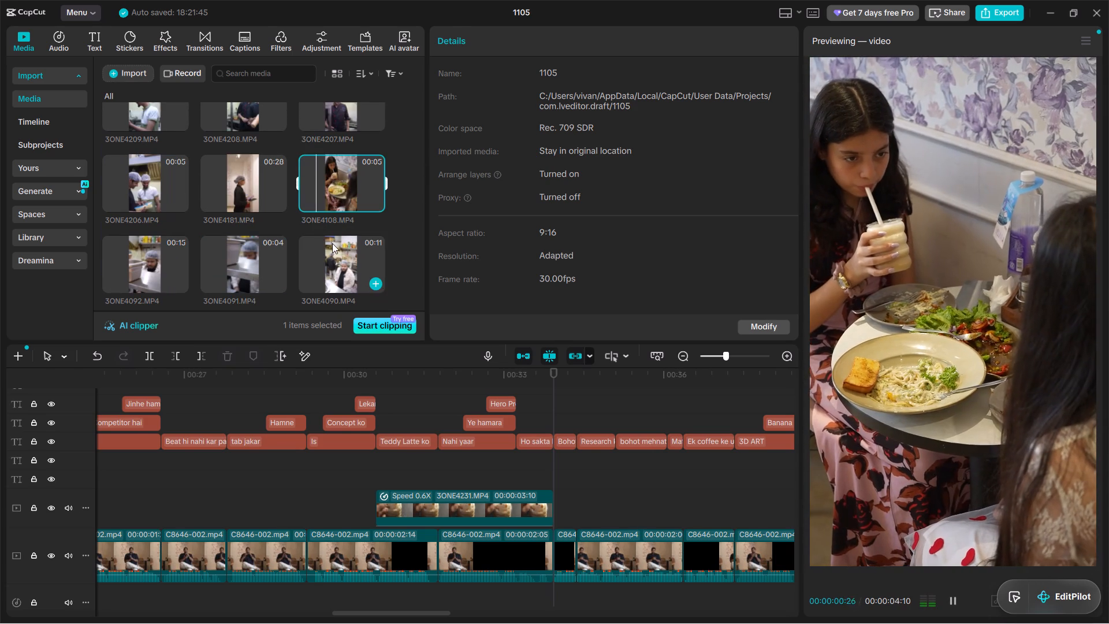
pyautogui.click(226, 257)
pyautogui.scroll(-1, 225, 256)
pyautogui.click(323, 203)
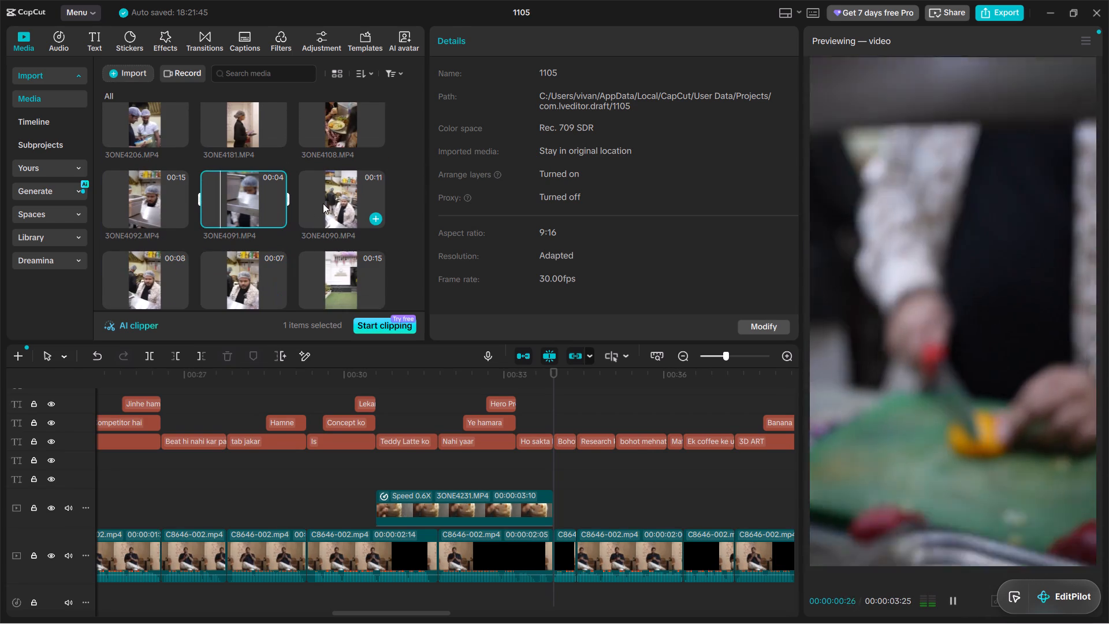
pyautogui.scroll(-1, 271, 232)
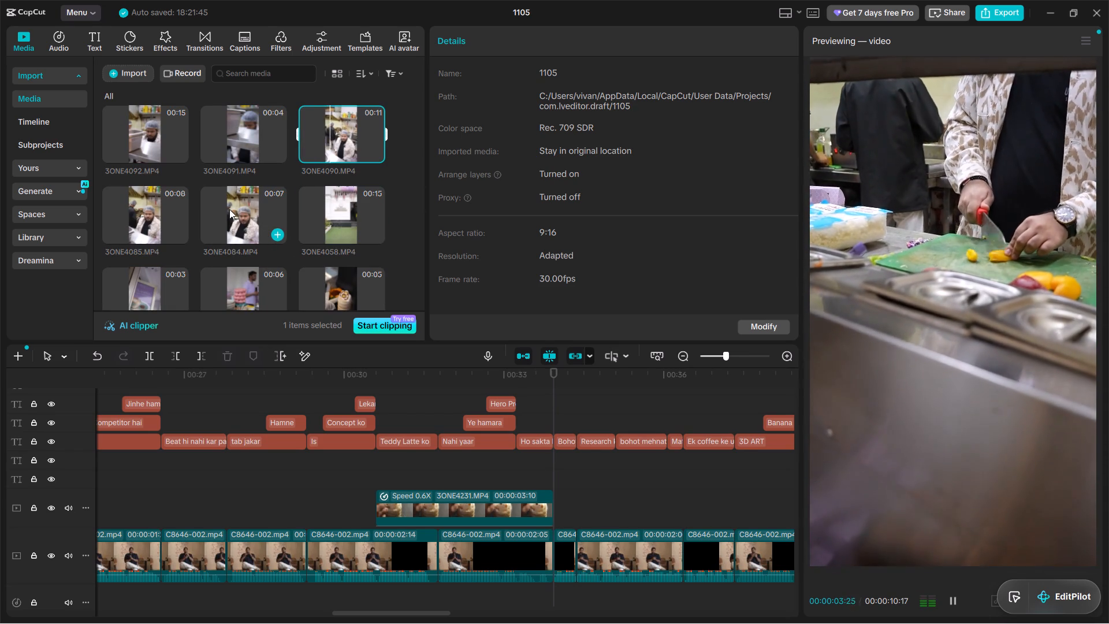
pyautogui.click(229, 209)
pyautogui.scroll(-1, 230, 205)
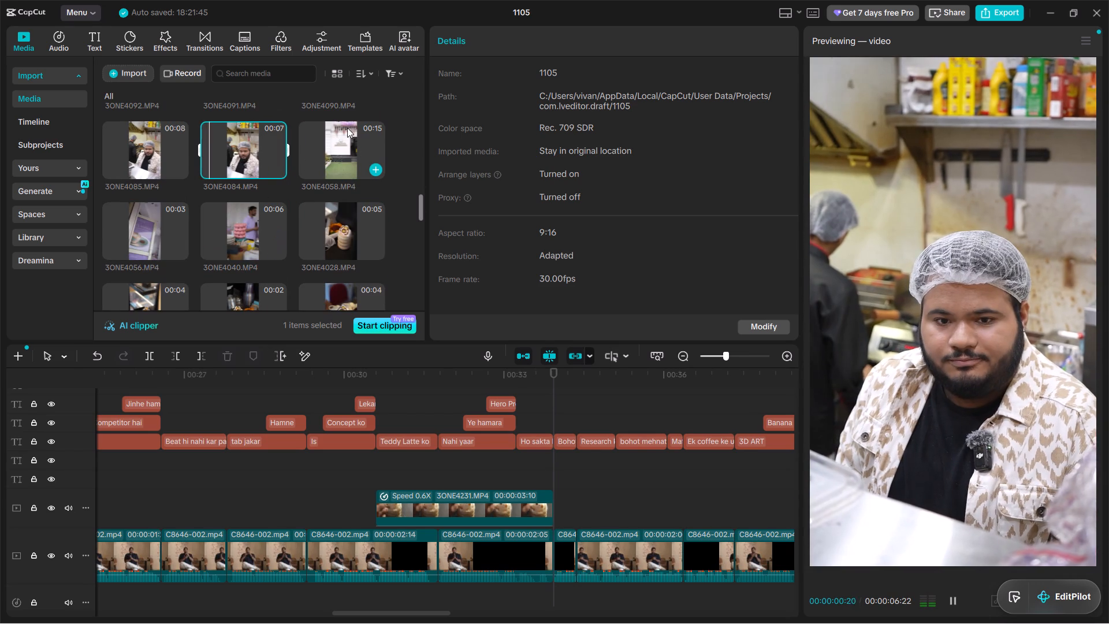
pyautogui.click(356, 142)
pyautogui.scroll(-1, 325, 185)
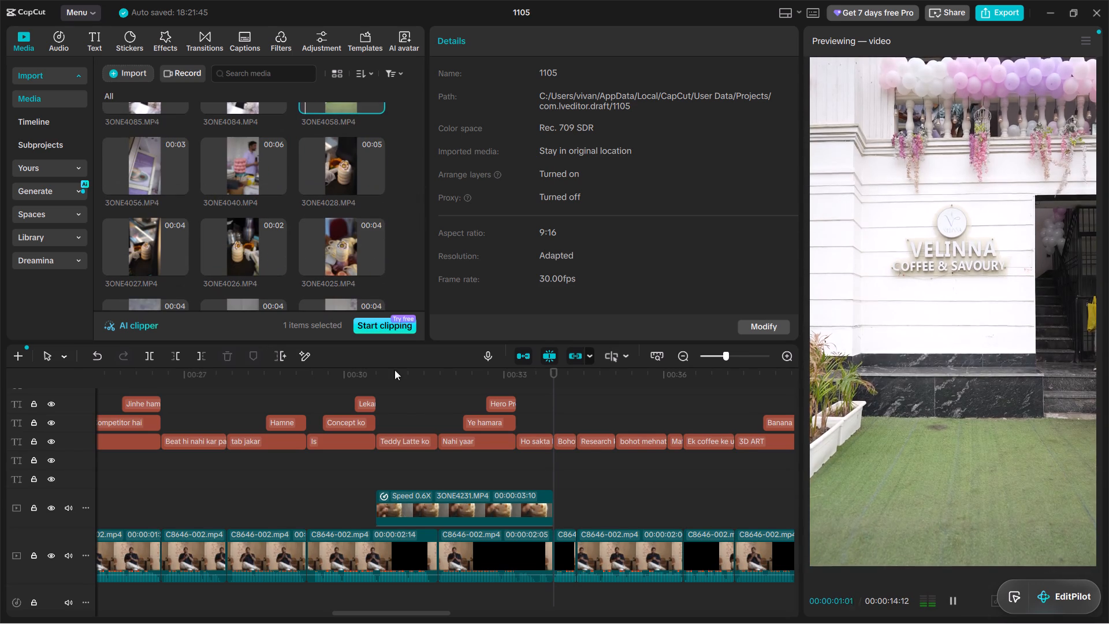
# Play on from the "Bohot" caption, compare the flower-topped coffee clips and place 3ONE4023.MP4 on the B-roll track where "bohot mehnat kari" starts.
pyautogui.click(534, 460)
pyautogui.press('space')
pyautogui.keyDown('alt'); pyautogui.scroll(-1, 546, 463); pyautogui.keyUp('alt')
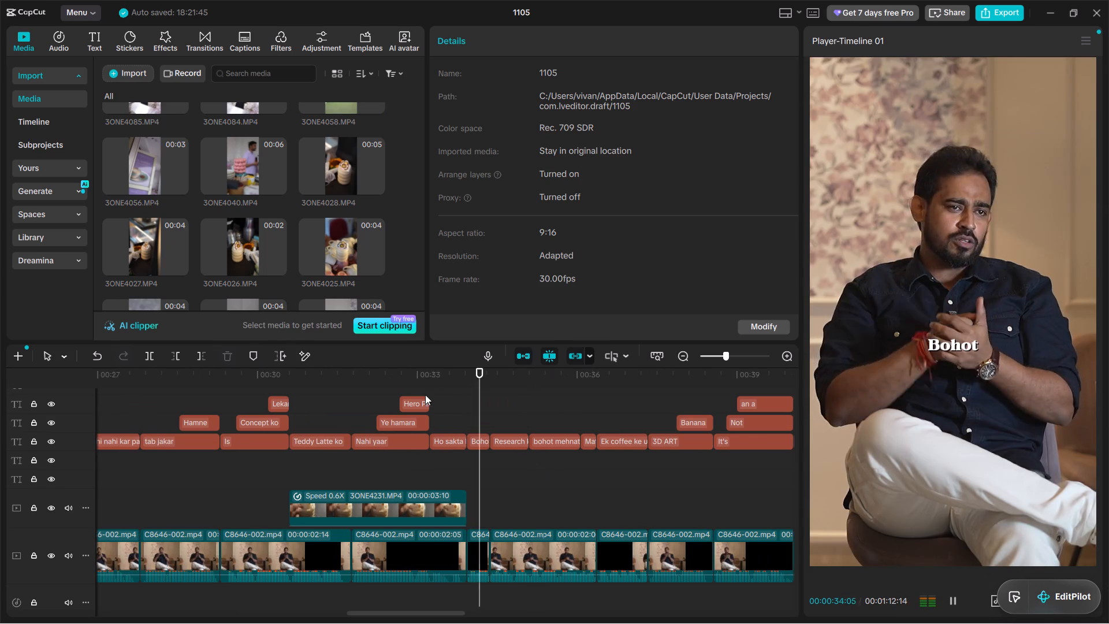
pyautogui.scroll(-1, 257, 221)
pyautogui.click(227, 181)
pyautogui.click(344, 164)
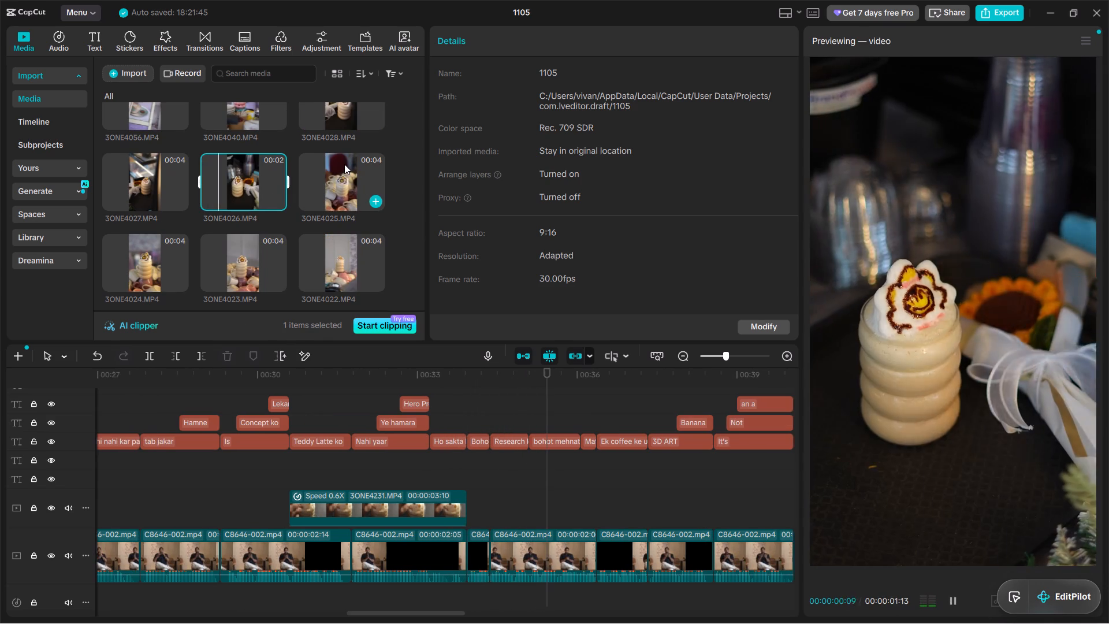
pyautogui.scroll(-1, 328, 247)
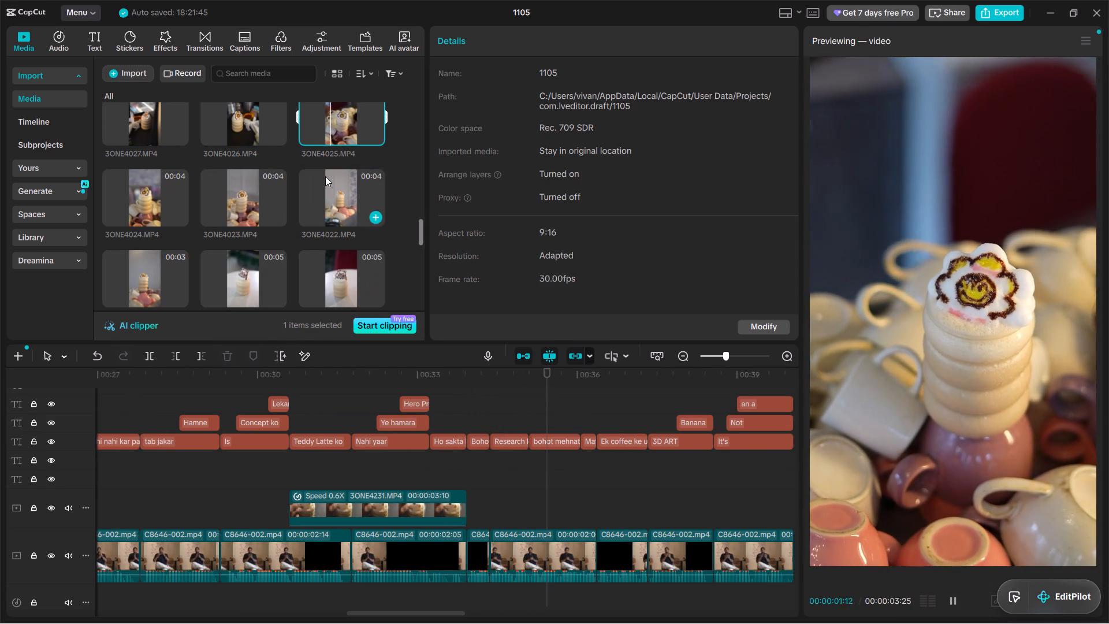
pyautogui.click(325, 176)
pyautogui.click(243, 188)
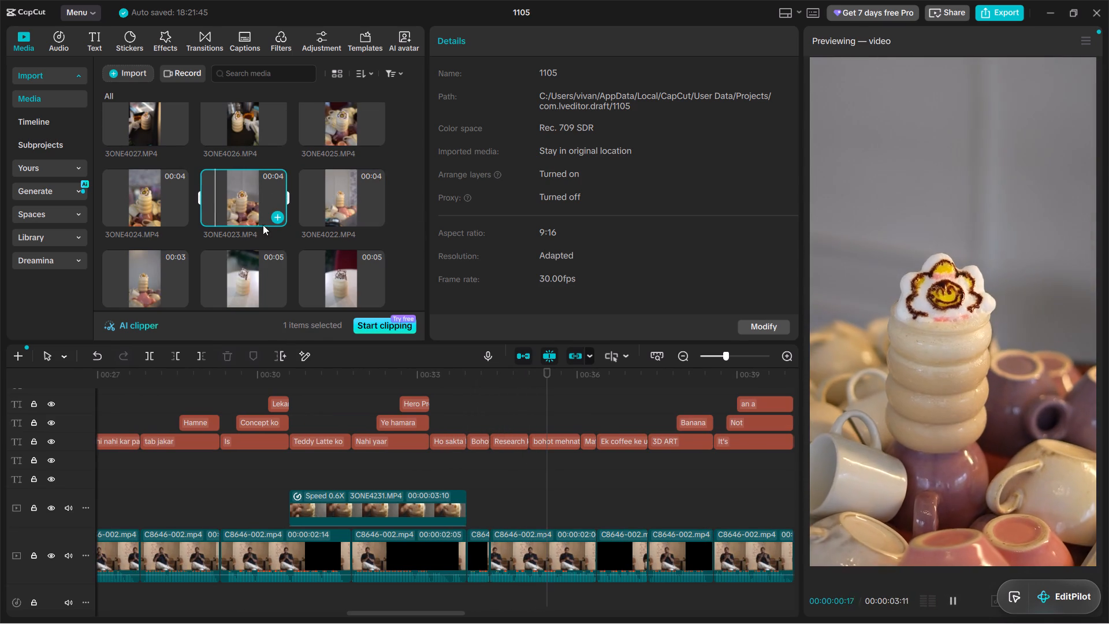
pyautogui.moveTo(239, 194); pyautogui.dragTo(526, 495)
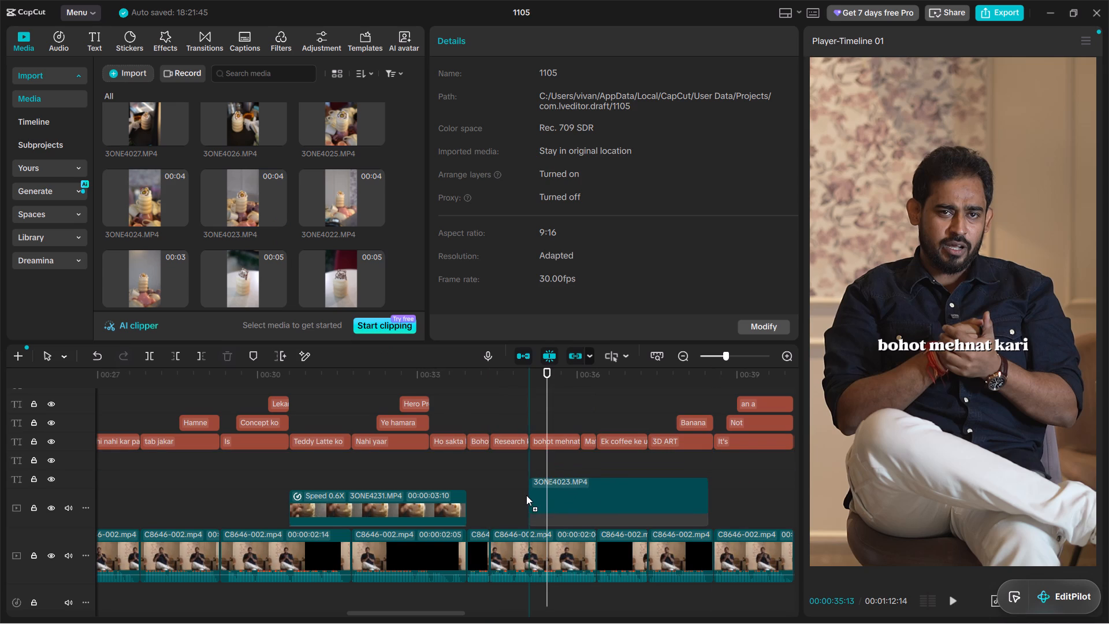
pyautogui.moveTo(526, 495); pyautogui.dragTo(529, 495)
# Play back the new 3ONE4023.MP4 clip and move it along the B-roll track to start with the "3D ART" caption.
pyautogui.click(505, 476)
pyautogui.press('space')
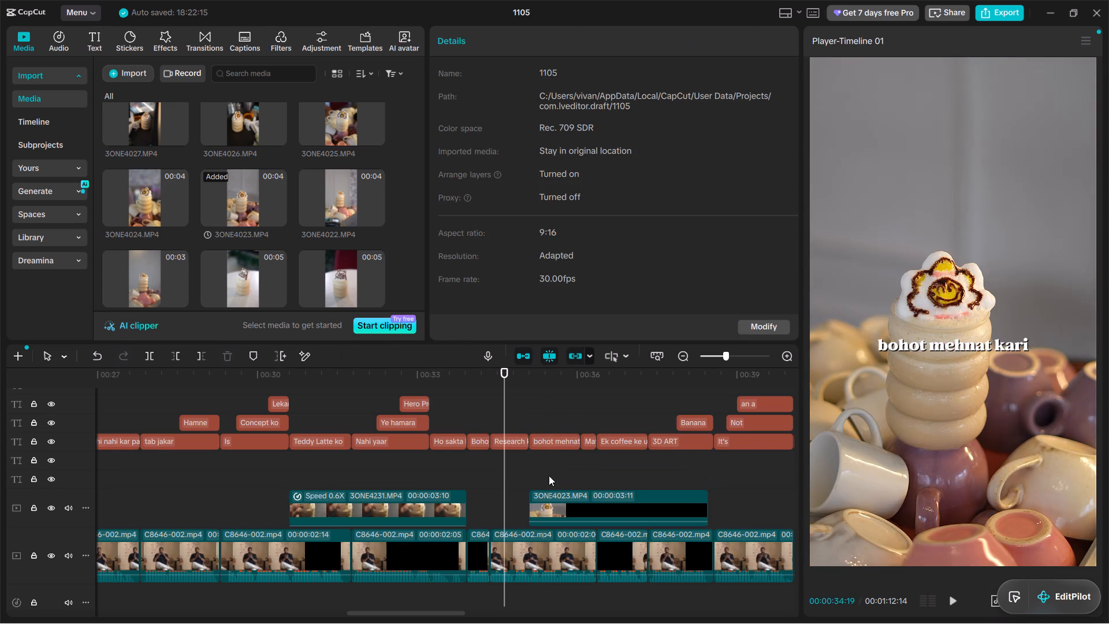
pyautogui.keyDown('alt'); pyautogui.scroll(-1, 553, 490); pyautogui.keyUp('alt')
pyautogui.scroll(-1, 479, 503)
pyautogui.keyDown('alt'); pyautogui.scroll(-1, 473, 502); pyautogui.keyUp('alt')
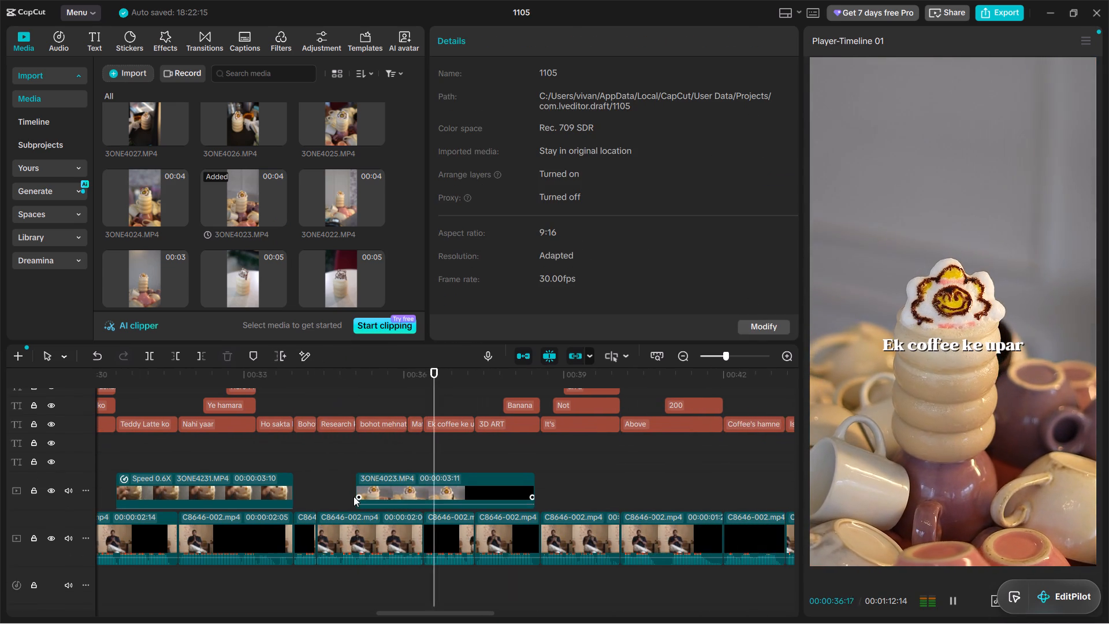
pyautogui.press('space')
pyautogui.moveTo(423, 478); pyautogui.dragTo(519, 471)
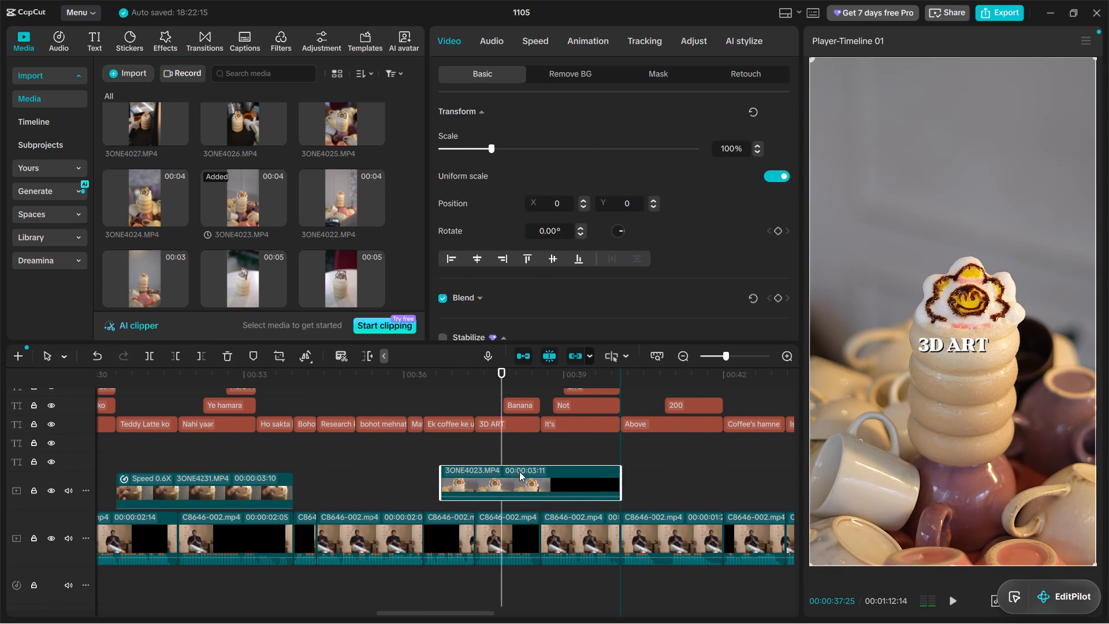
pyautogui.moveTo(519, 471); pyautogui.dragTo(539, 474)
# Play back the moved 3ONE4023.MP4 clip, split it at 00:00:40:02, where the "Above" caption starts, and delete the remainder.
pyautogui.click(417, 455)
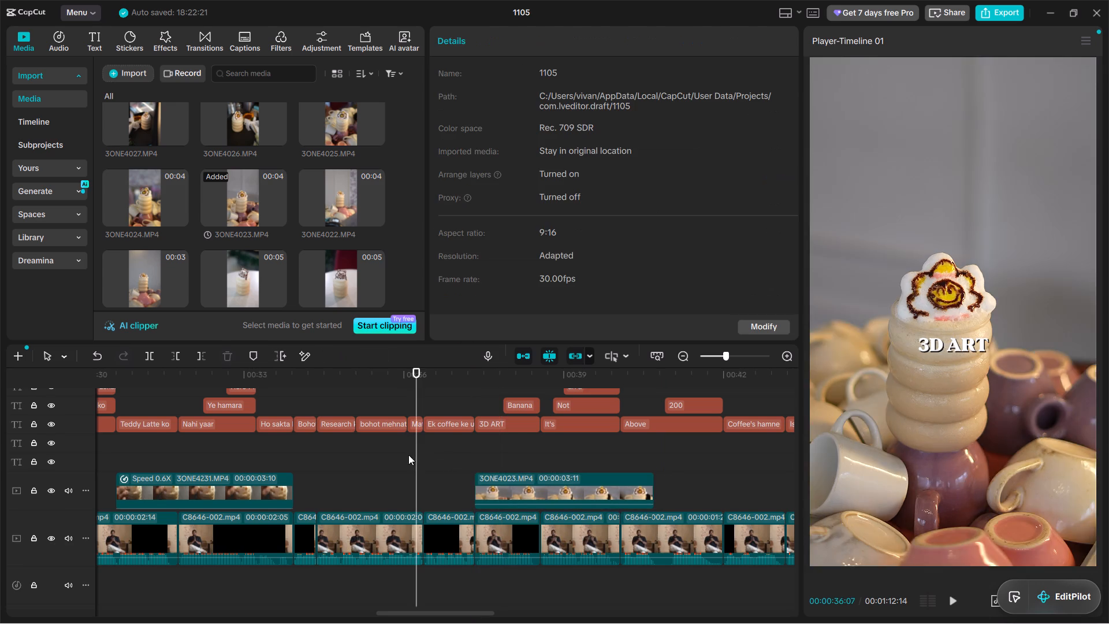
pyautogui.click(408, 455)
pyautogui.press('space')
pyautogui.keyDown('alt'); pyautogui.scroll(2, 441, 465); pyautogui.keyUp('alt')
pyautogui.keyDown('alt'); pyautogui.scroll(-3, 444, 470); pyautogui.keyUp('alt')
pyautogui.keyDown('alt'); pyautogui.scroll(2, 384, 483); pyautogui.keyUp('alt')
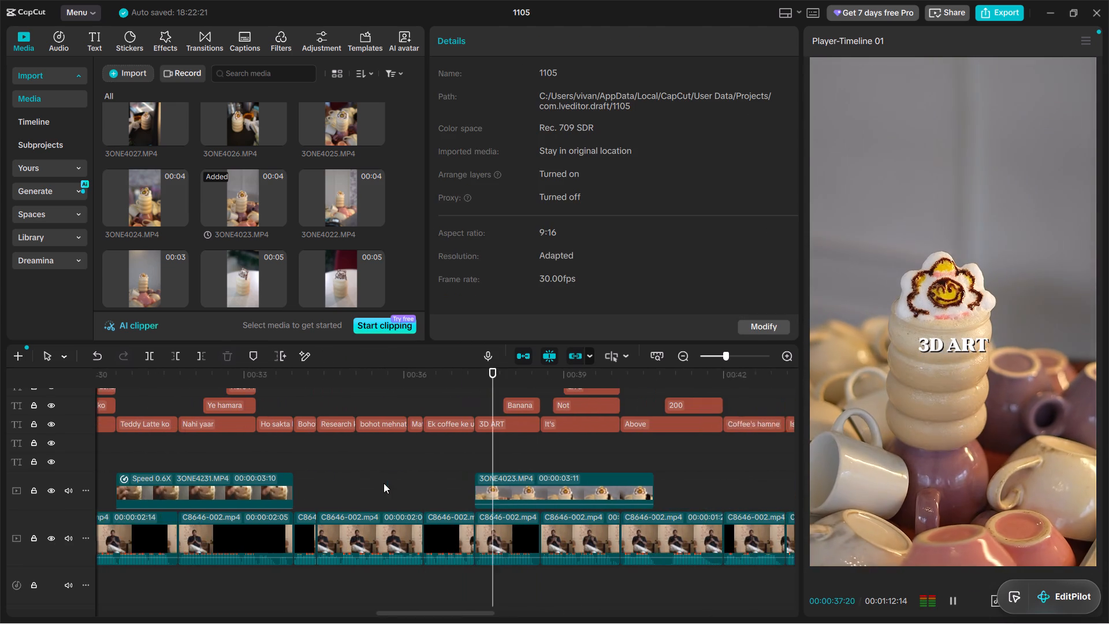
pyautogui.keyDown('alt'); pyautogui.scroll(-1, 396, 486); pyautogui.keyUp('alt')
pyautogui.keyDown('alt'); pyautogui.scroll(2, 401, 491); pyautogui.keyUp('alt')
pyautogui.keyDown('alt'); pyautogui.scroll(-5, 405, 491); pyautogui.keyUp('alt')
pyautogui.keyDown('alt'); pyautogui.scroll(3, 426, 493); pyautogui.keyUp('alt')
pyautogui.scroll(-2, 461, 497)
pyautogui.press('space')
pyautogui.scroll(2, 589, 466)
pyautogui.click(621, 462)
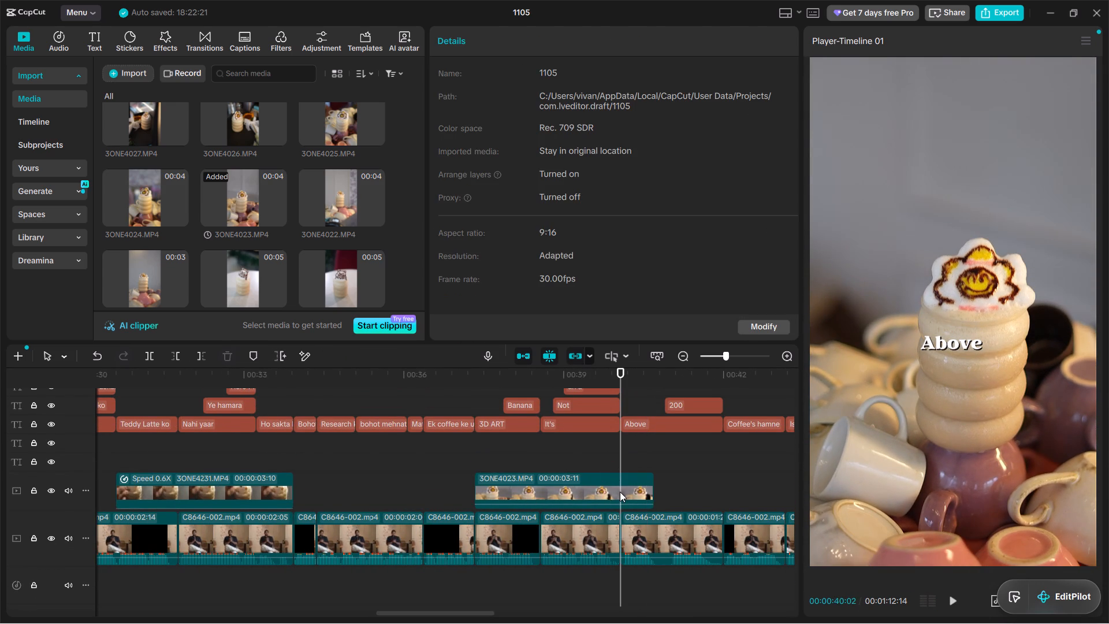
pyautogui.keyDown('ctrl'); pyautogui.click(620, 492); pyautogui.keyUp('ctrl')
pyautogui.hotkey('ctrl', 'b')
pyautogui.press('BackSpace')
# Slow the 3ONE4023.MP4 clip on the timeline down to about 0.5x speed.
pyautogui.click(559, 462)
pyautogui.click(570, 500)
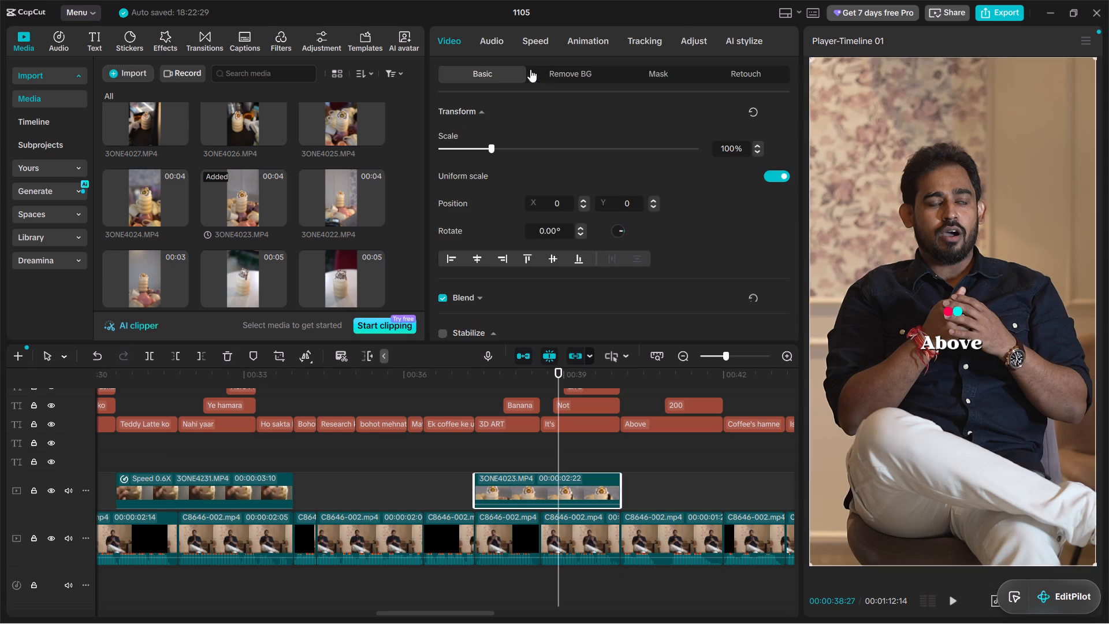
pyautogui.click(530, 43)
pyautogui.moveTo(472, 132); pyautogui.dragTo(464, 132)
# Stabilize the 3ONE4023.MP4 clip with the level set to Most stable.
pyautogui.click(449, 39)
pyautogui.scroll(-4, 522, 214)
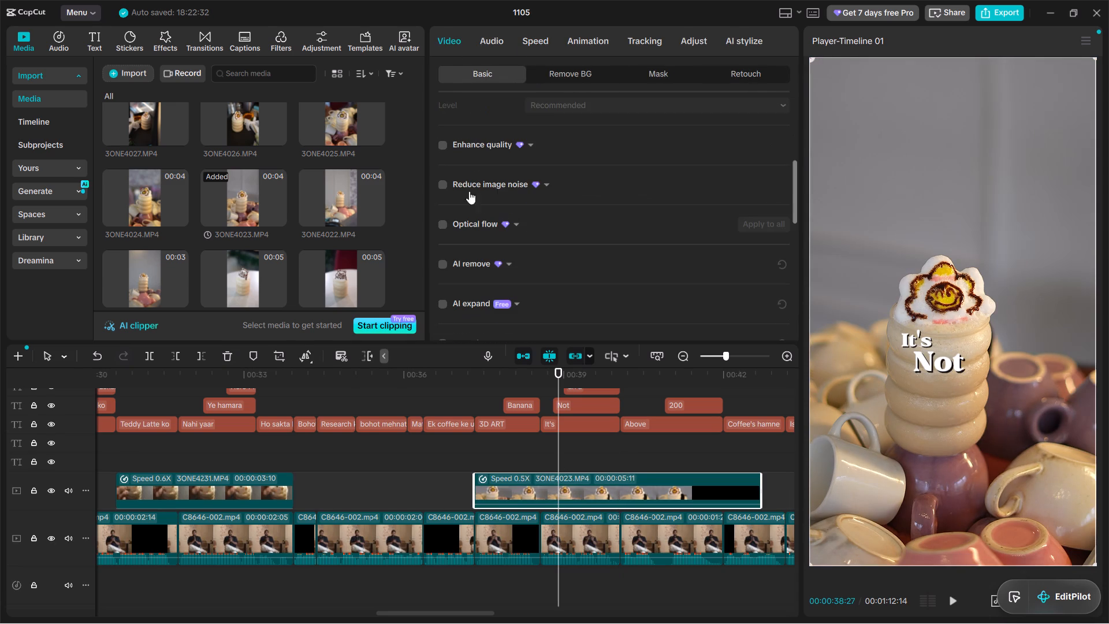
pyautogui.scroll(1, 459, 163)
pyautogui.click(443, 140)
pyautogui.click(578, 172)
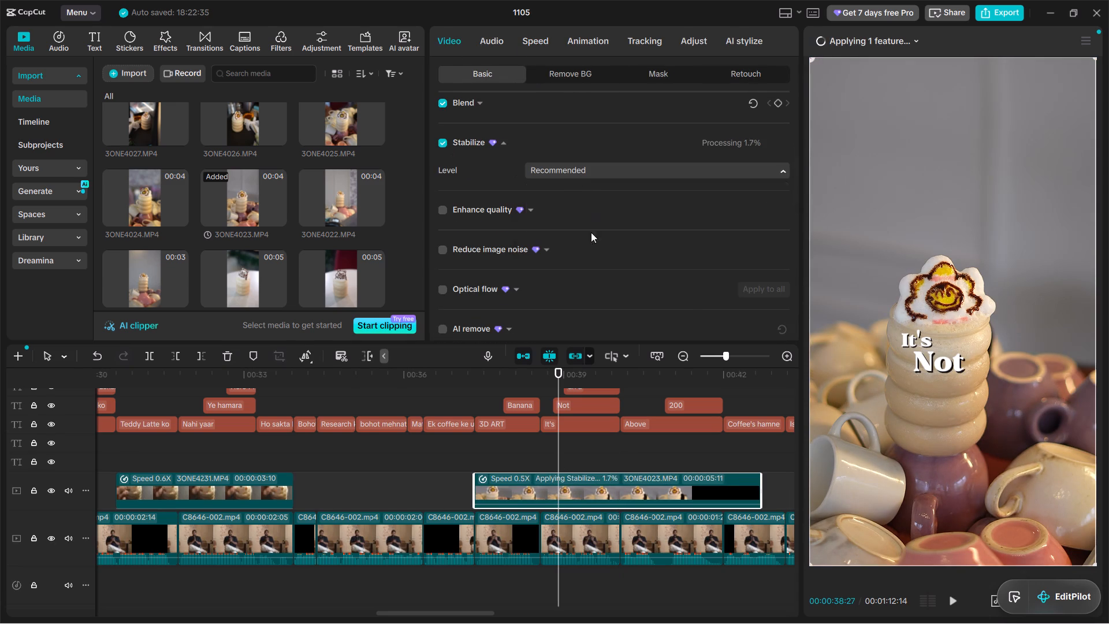
pyautogui.click(582, 233)
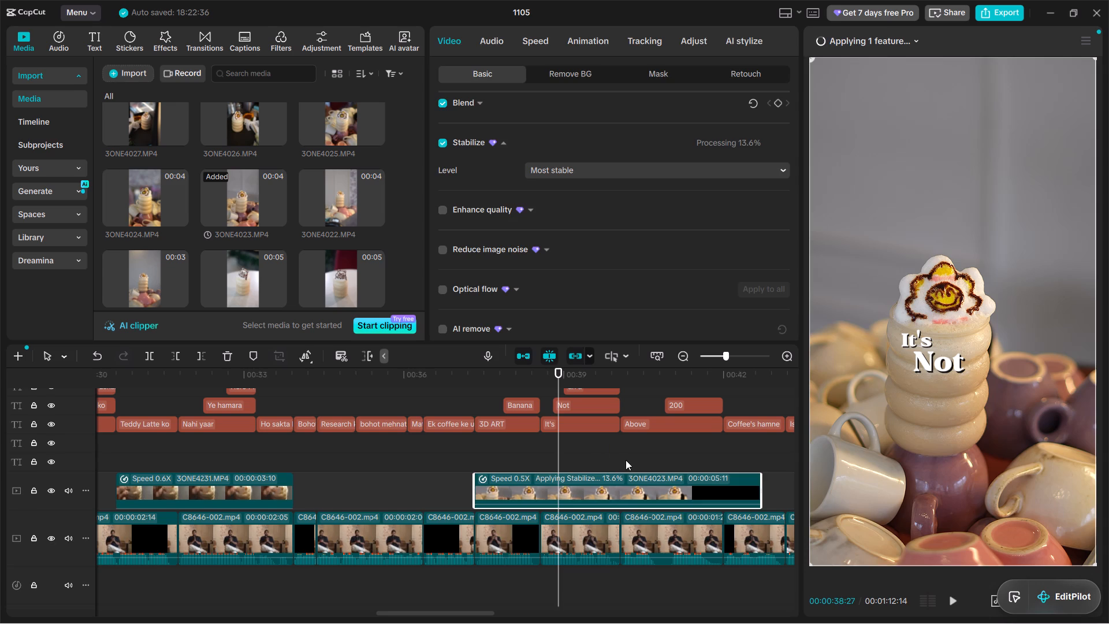
# Split the slowed 3ONE4023.MP4 clip at 00:00:40:02, where the "Above" caption starts, and delete the remainder.
pyautogui.click(622, 455)
pyautogui.keyDown('ctrl'); pyautogui.click(627, 486); pyautogui.keyUp('ctrl')
pyautogui.hotkey('ctrl', 'b')
pyautogui.press('BackSpace')
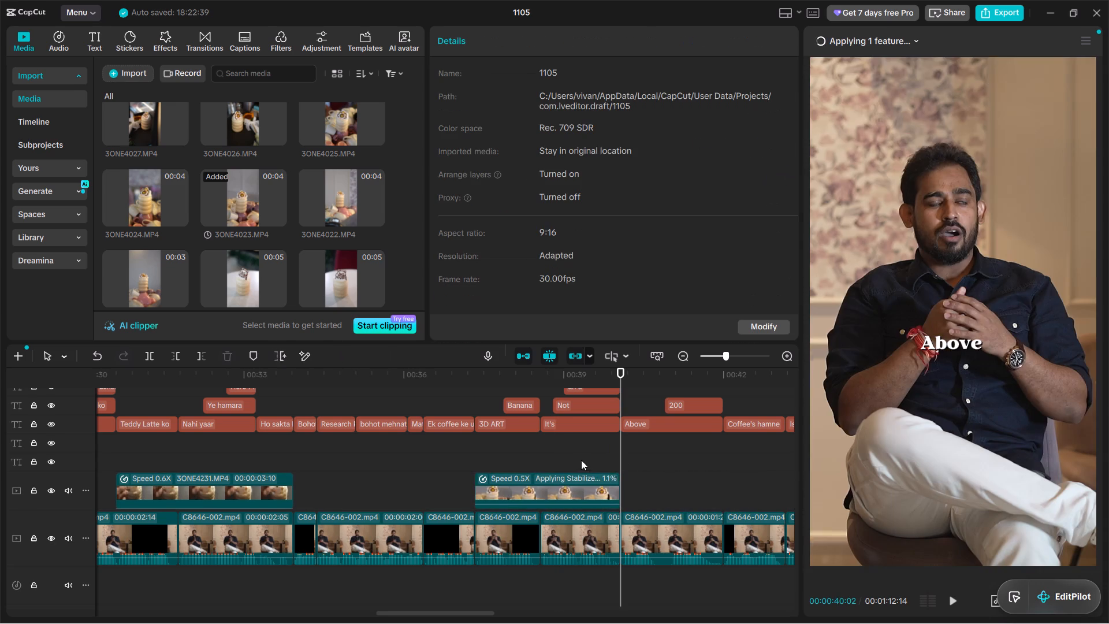
# Play back from the "Teddy Latte ko" caption through "Ek coffee ke upar" to review the 3ONE4231.MP4 B-roll in context.
pyautogui.click(581, 460)
pyautogui.keyDown('alt'); pyautogui.scroll(2, 284, 493); pyautogui.keyUp('alt')
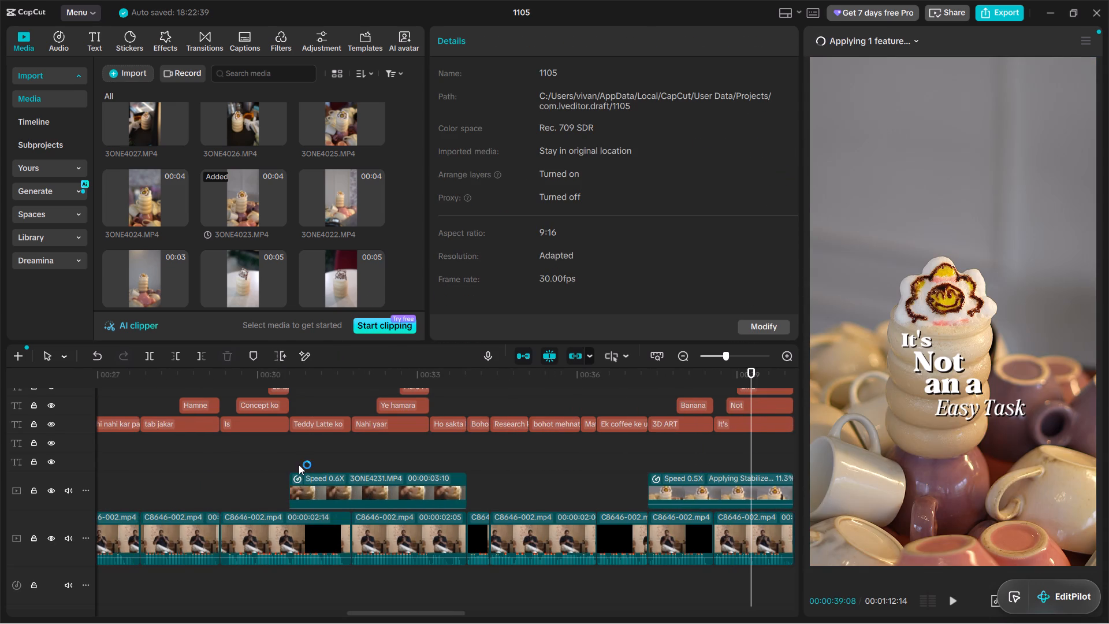
pyautogui.click(299, 465)
pyautogui.click(288, 462)
pyautogui.press('space')
pyautogui.keyDown('alt'); pyautogui.scroll(2, 338, 492); pyautogui.keyUp('alt')
pyautogui.keyDown('alt'); pyautogui.scroll(-2, 338, 492); pyautogui.keyUp('alt')
pyautogui.keyDown('alt'); pyautogui.scroll(-1, 422, 500); pyautogui.keyUp('alt')
pyautogui.keyDown('alt'); pyautogui.scroll(2, 422, 492); pyautogui.keyUp('alt')
pyautogui.keyDown('alt'); pyautogui.scroll(-3, 431, 490); pyautogui.keyUp('alt')
pyautogui.keyDown('alt'); pyautogui.scroll(4, 433, 489); pyautogui.keyUp('alt')
pyautogui.keyDown('alt'); pyautogui.scroll(-2, 433, 489); pyautogui.keyUp('alt')
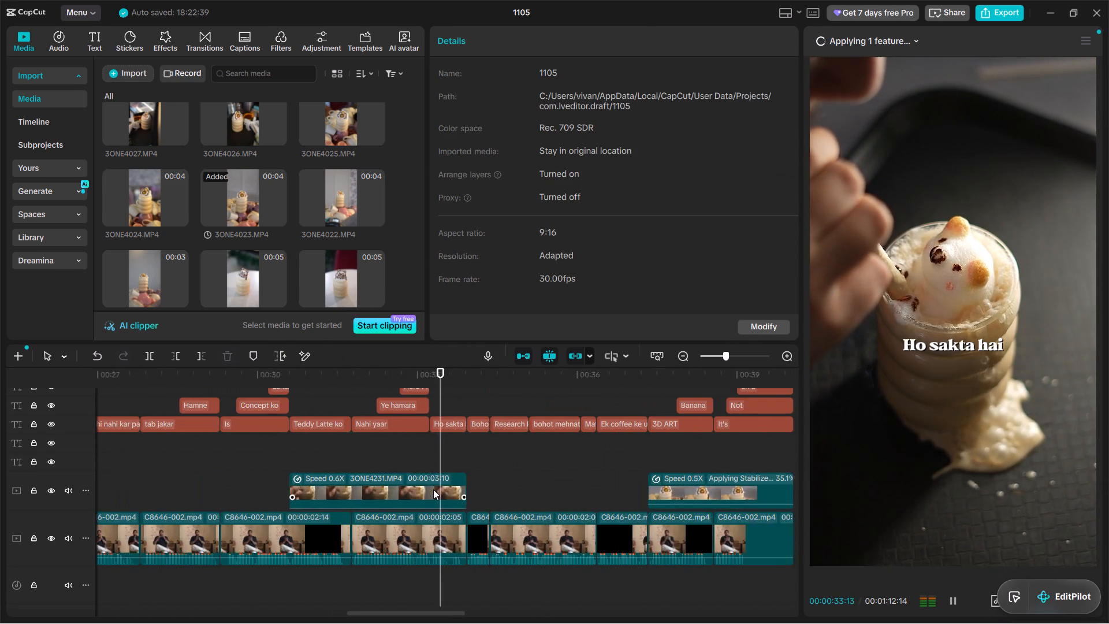
pyautogui.keyDown('alt'); pyautogui.scroll(1, 433, 489); pyautogui.keyUp('alt')
pyautogui.keyDown('alt'); pyautogui.scroll(-2, 433, 489); pyautogui.keyUp('alt')
pyautogui.keyDown('alt'); pyautogui.scroll(2, 434, 489); pyautogui.keyUp('alt')
pyautogui.keyDown('alt'); pyautogui.scroll(-4, 434, 489); pyautogui.keyUp('alt')
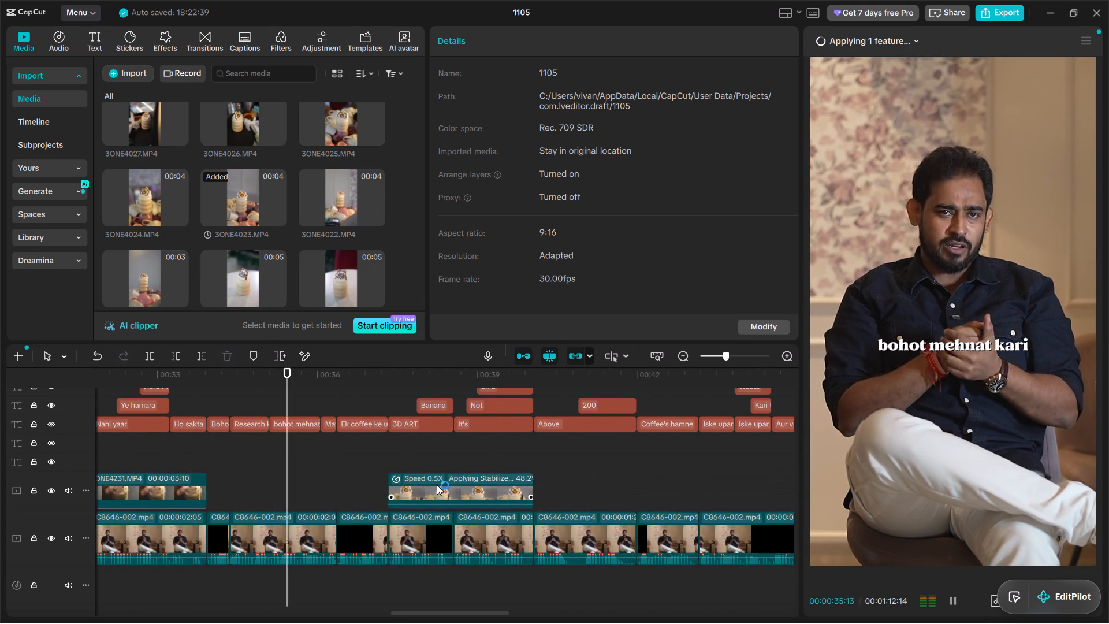
pyautogui.keyDown('alt'); pyautogui.scroll(-2, 382, 450); pyautogui.keyUp('alt')
pyautogui.keyDown('alt'); pyautogui.scroll(2, 382, 450); pyautogui.keyUp('alt')
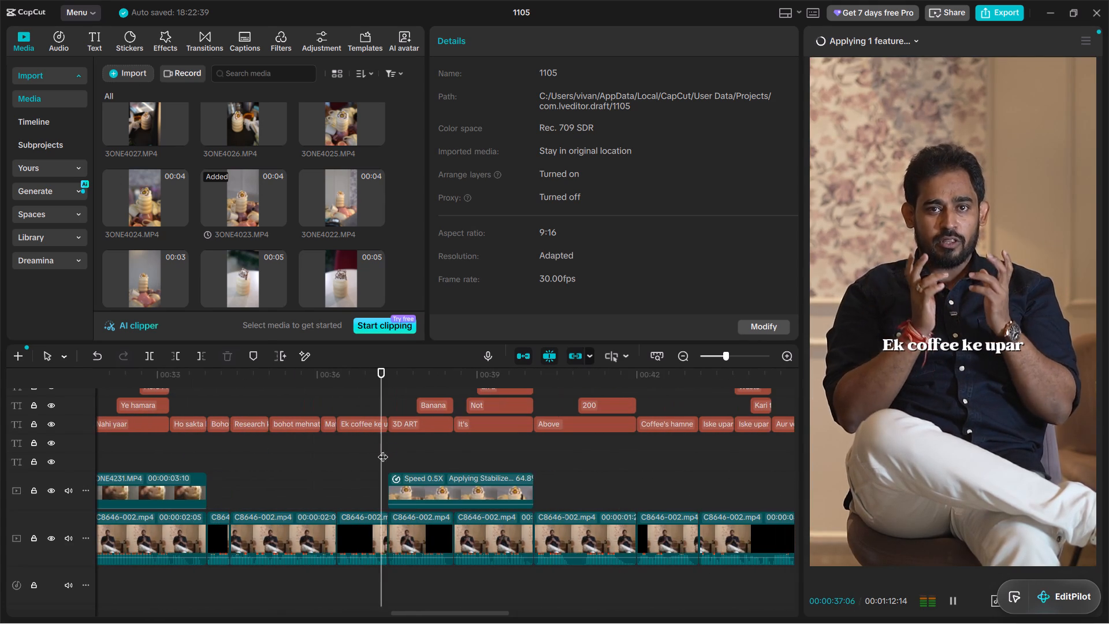
pyautogui.press('space')
# Play on from the "3D ART" caption through "200 coffee's waste" to check the 3ONE4023.MP4 B-roll and look for the next spot.
pyautogui.press('space')
pyautogui.keyDown('alt'); pyautogui.scroll(-1, 414, 455); pyautogui.keyUp('alt')
pyautogui.keyDown('alt'); pyautogui.scroll(1, 414, 455); pyautogui.keyUp('alt')
pyautogui.keyDown('alt'); pyautogui.scroll(-2, 414, 455); pyautogui.keyUp('alt')
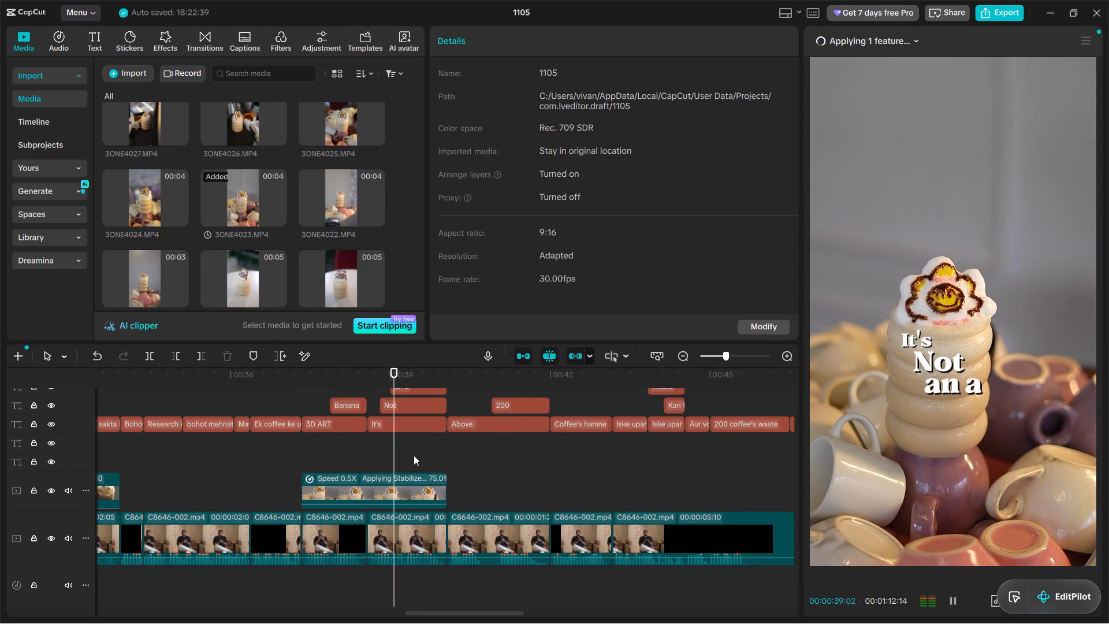
pyautogui.keyDown('alt'); pyautogui.scroll(-2, 414, 455); pyautogui.keyUp('alt')
pyautogui.keyDown('alt'); pyautogui.scroll(3, 414, 455); pyautogui.keyUp('alt')
pyautogui.keyDown('alt'); pyautogui.scroll(-3, 414, 455); pyautogui.keyUp('alt')
pyautogui.keyDown('alt'); pyautogui.scroll(4, 415, 456); pyautogui.keyUp('alt')
pyautogui.keyDown('alt'); pyautogui.scroll(-2, 415, 456); pyautogui.keyUp('alt')
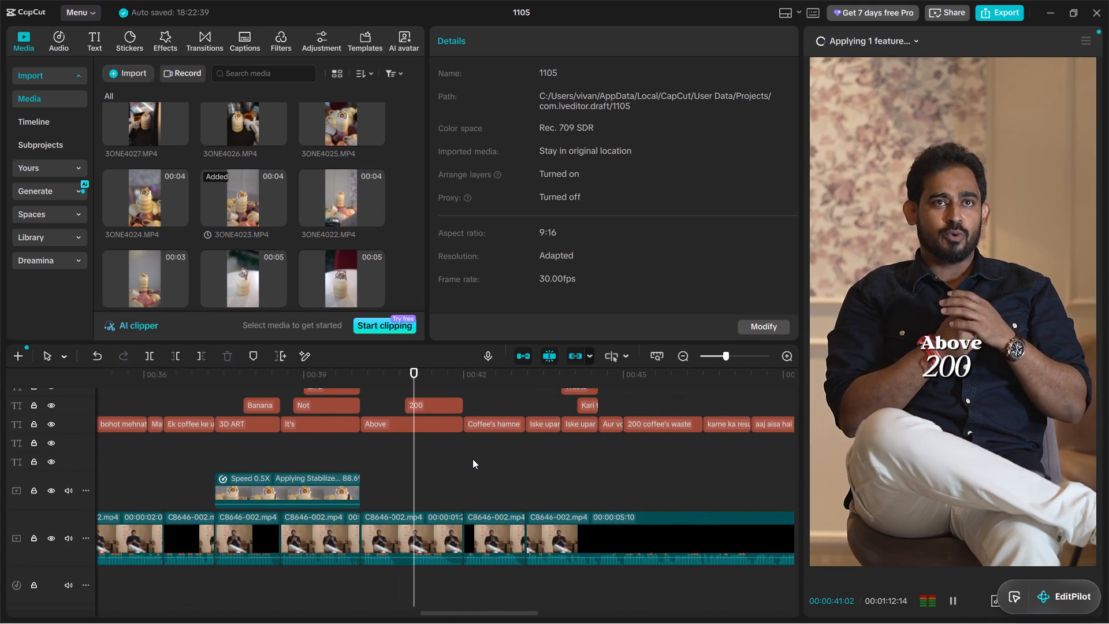
pyautogui.keyDown('alt'); pyautogui.scroll(-1, 472, 459); pyautogui.keyUp('alt')
pyautogui.keyDown('alt'); pyautogui.scroll(2, 475, 458); pyautogui.keyUp('alt')
pyautogui.keyDown('alt'); pyautogui.scroll(-1, 475, 457); pyautogui.keyUp('alt')
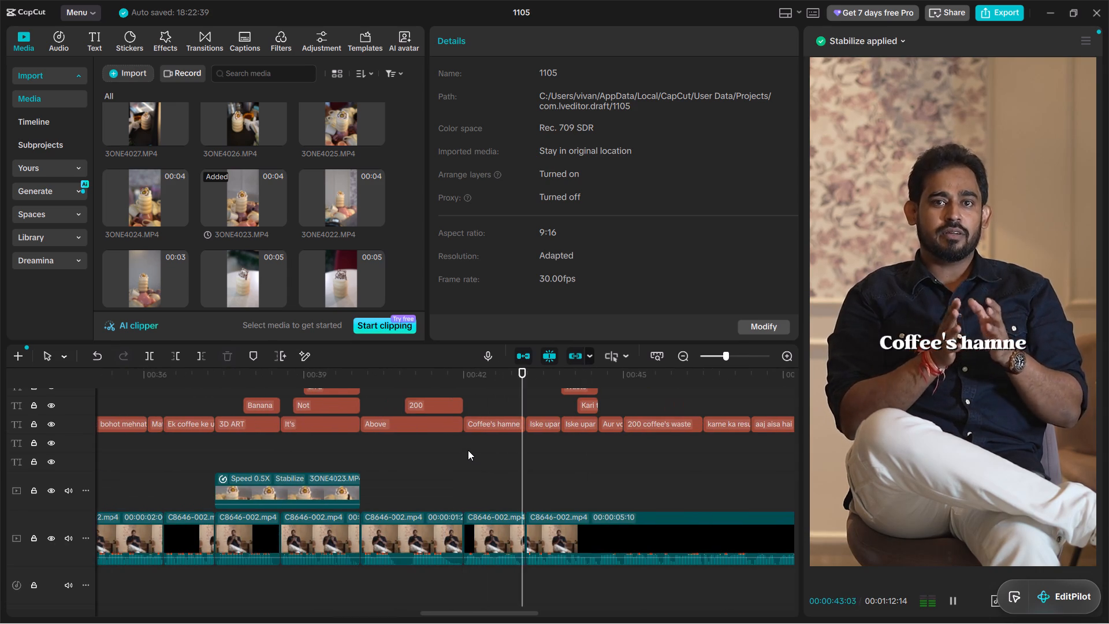
pyautogui.press('space')
pyautogui.scroll(1, 282, 143)
pyautogui.press('space')
pyautogui.scroll(1, 339, 181)
pyautogui.press('space')
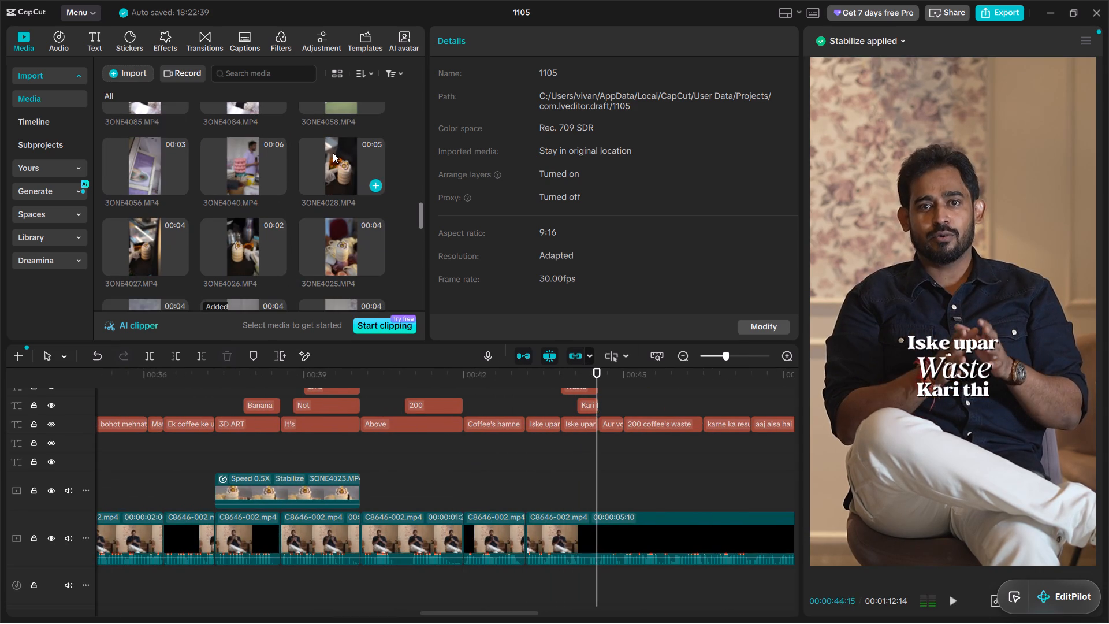
pyautogui.press('space')
pyautogui.press('space')
# Preview coffee, staff, building and street clips in the media library for B-roll to suit the "200 coffee's waste" part.
pyautogui.click(333, 157)
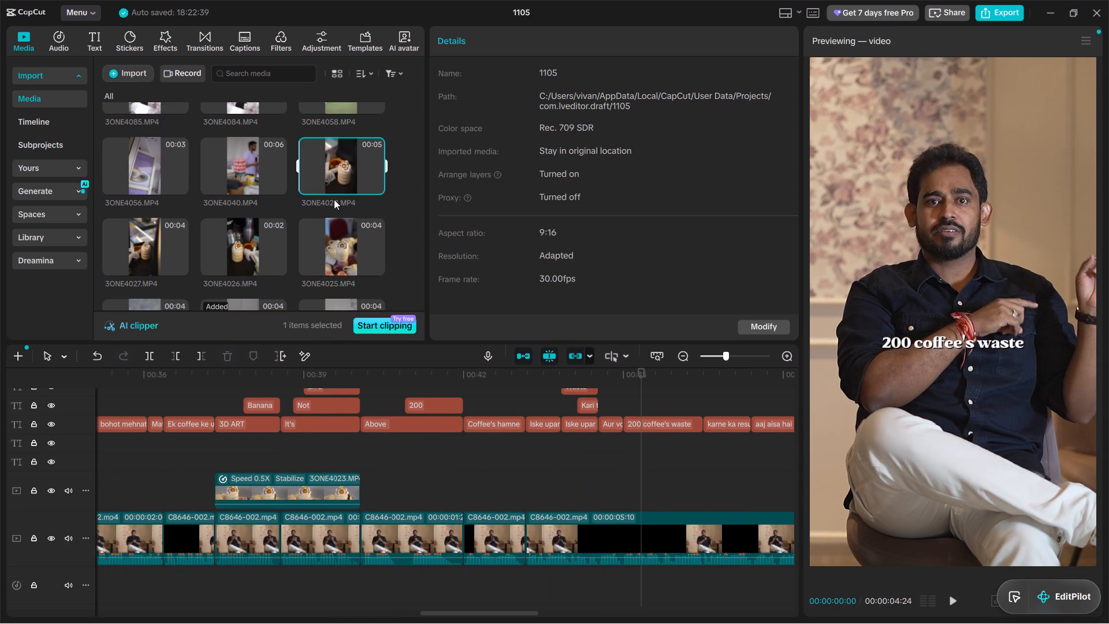
pyautogui.click(345, 250)
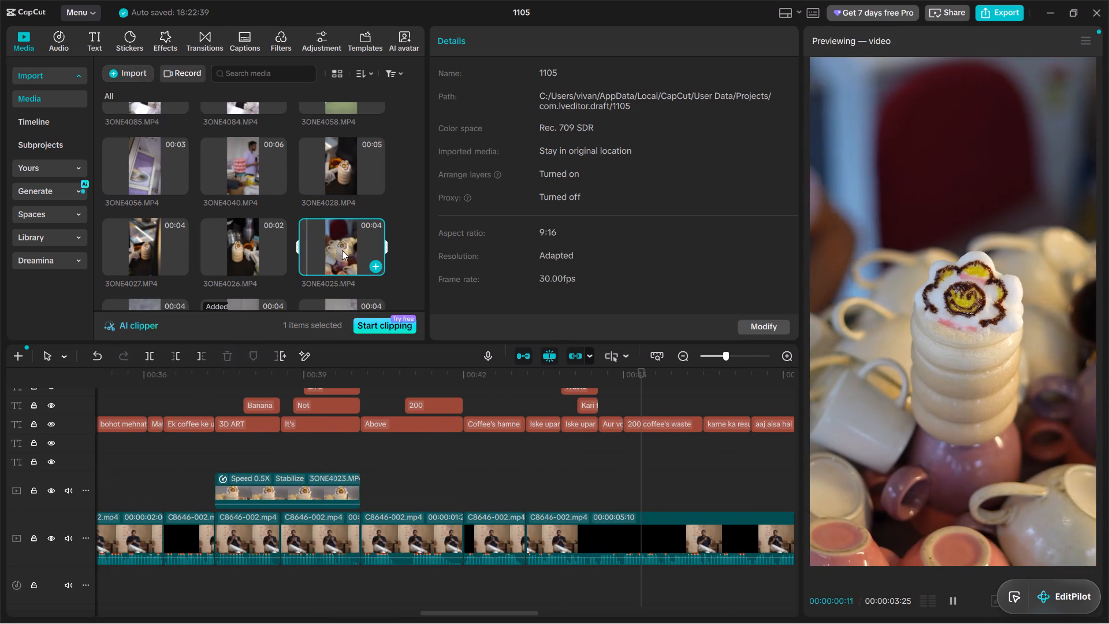
pyautogui.scroll(-1, 336, 254)
pyautogui.click(238, 170)
pyautogui.scroll(3, 237, 197)
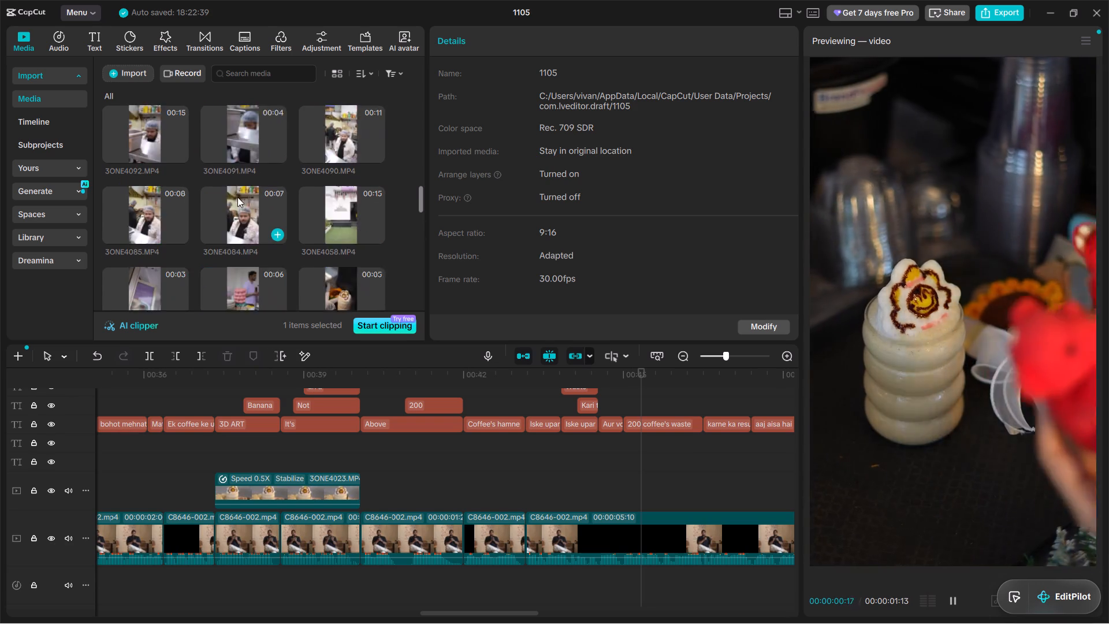
pyautogui.scroll(2, 237, 197)
pyautogui.click(243, 172)
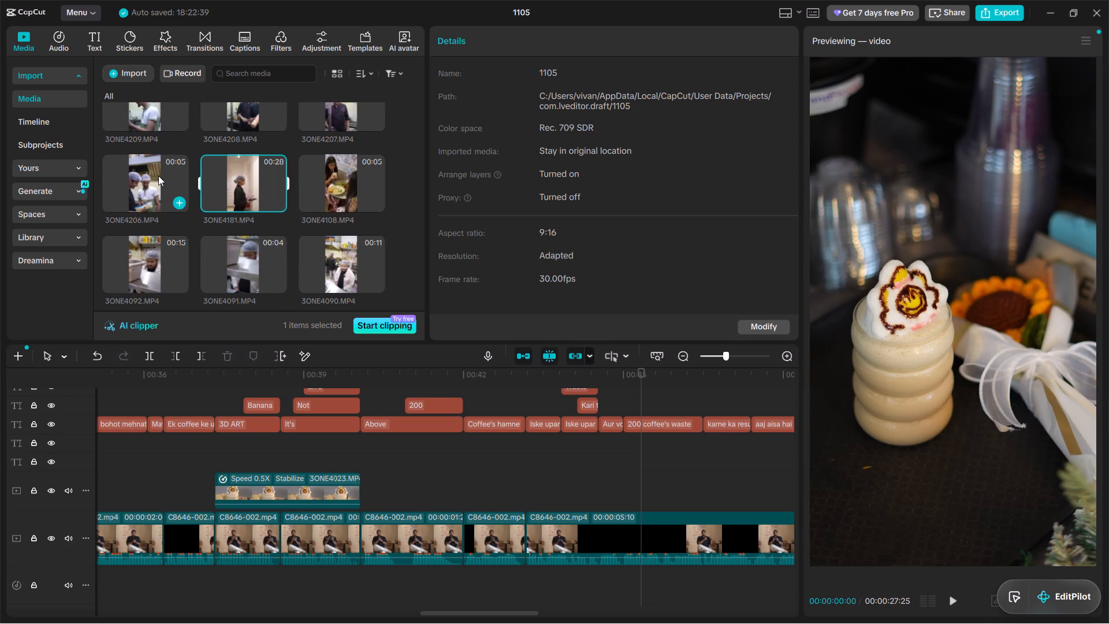
pyautogui.click(147, 169)
pyautogui.scroll(6, 200, 176)
pyautogui.click(232, 183)
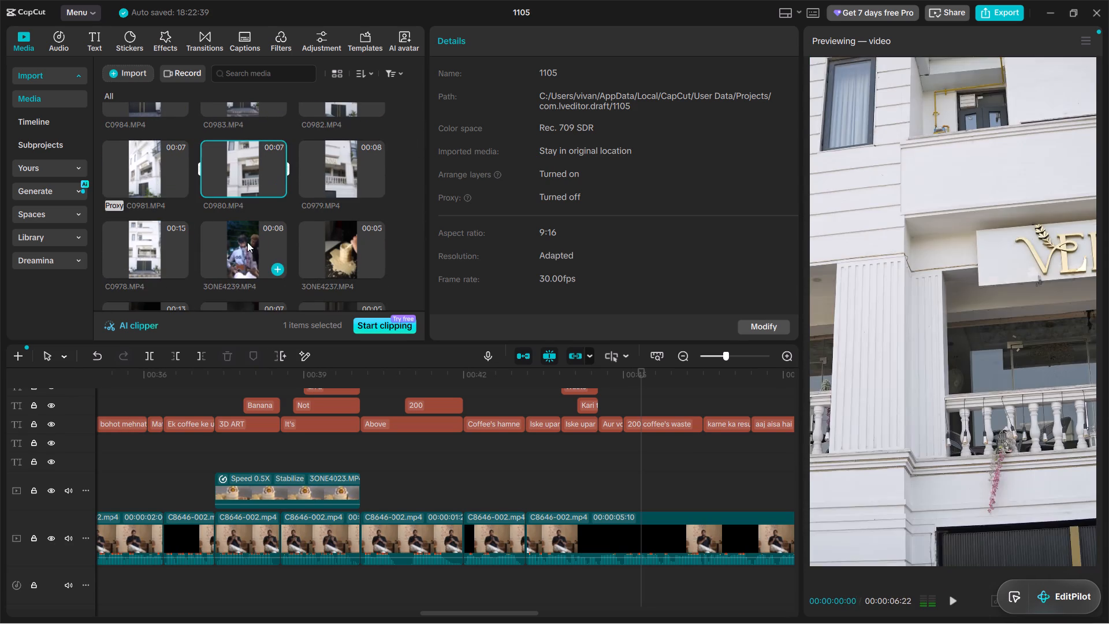
pyautogui.scroll(5, 247, 242)
pyautogui.scroll(-10, 230, 188)
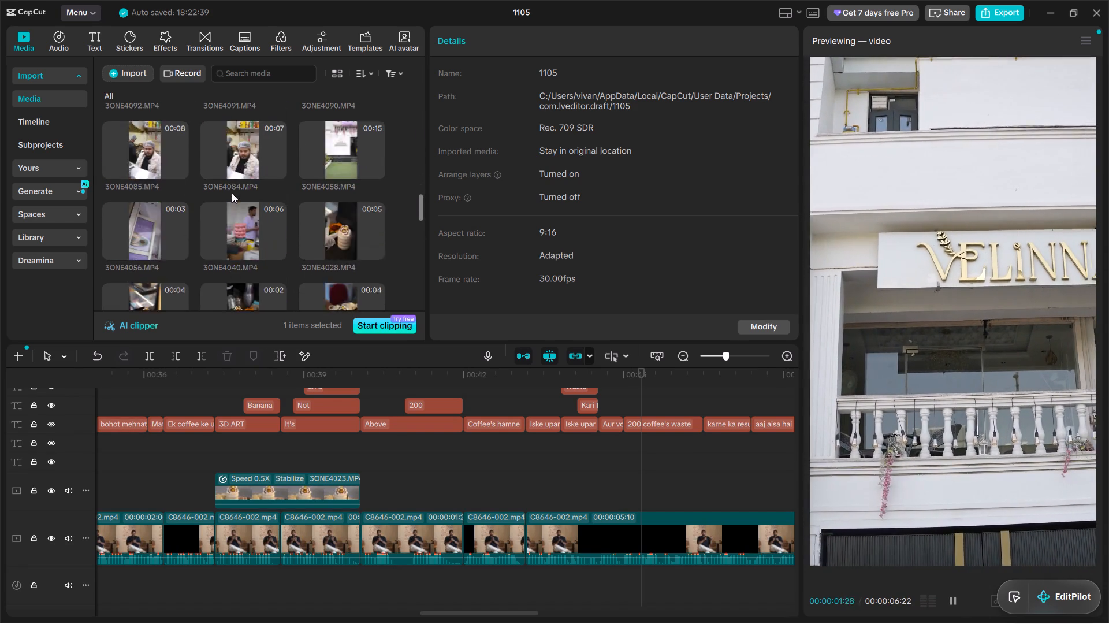
pyautogui.scroll(-16, 232, 193)
pyautogui.click(236, 183)
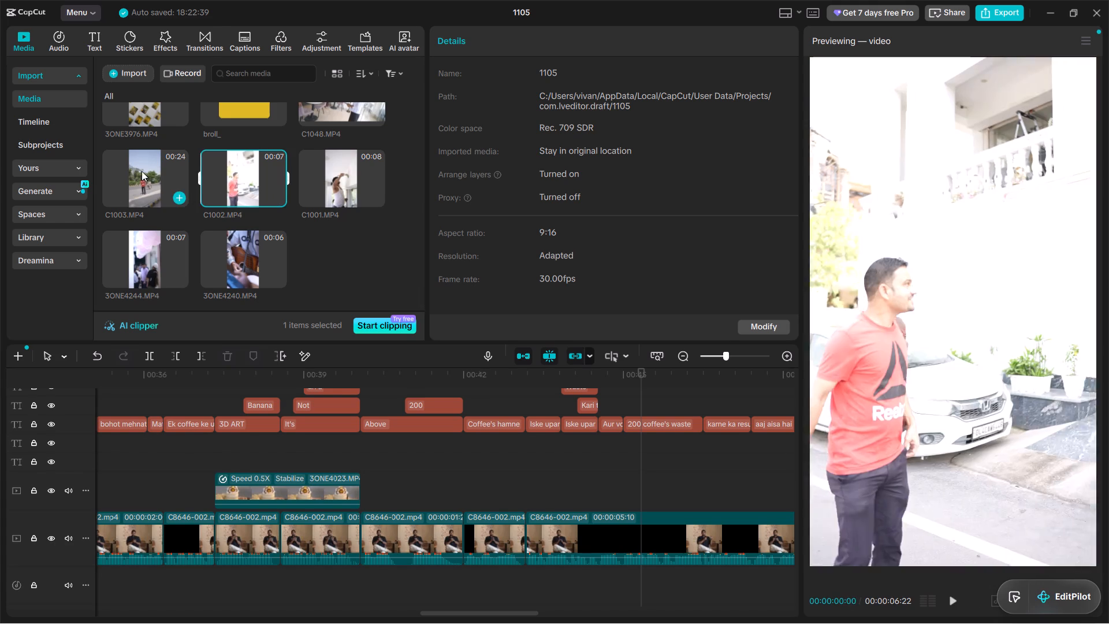
pyautogui.click(142, 171)
pyautogui.click(137, 265)
pyautogui.click(355, 258)
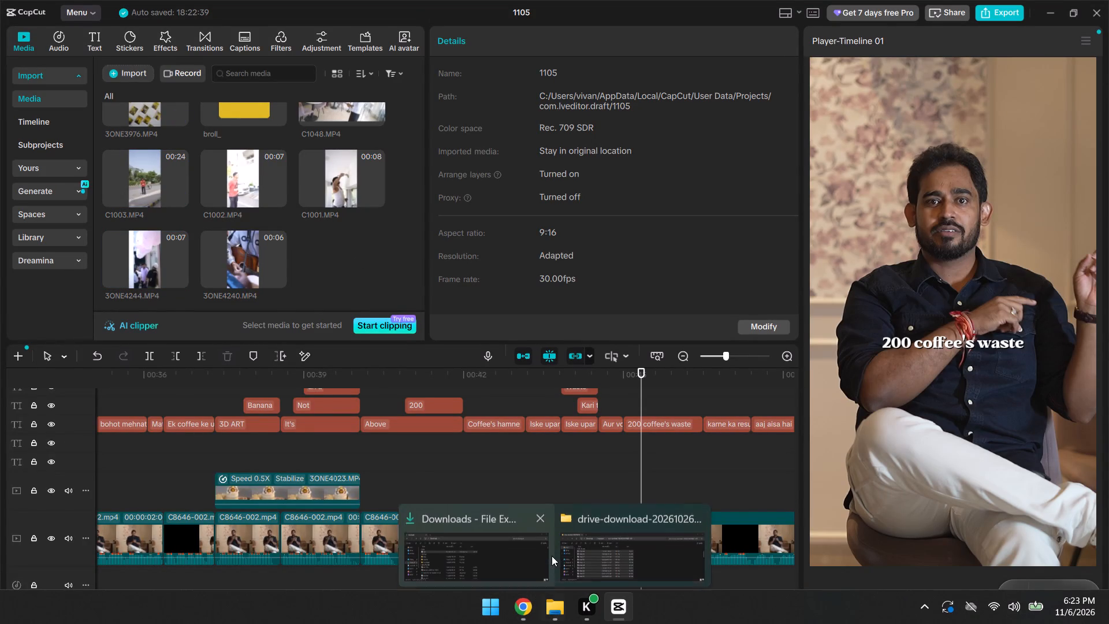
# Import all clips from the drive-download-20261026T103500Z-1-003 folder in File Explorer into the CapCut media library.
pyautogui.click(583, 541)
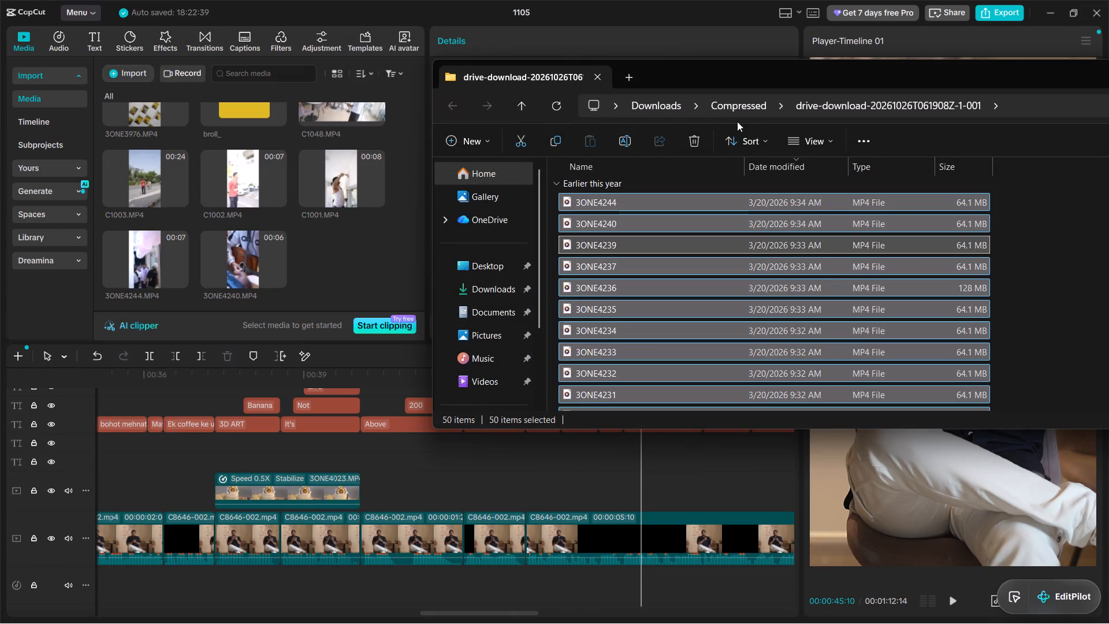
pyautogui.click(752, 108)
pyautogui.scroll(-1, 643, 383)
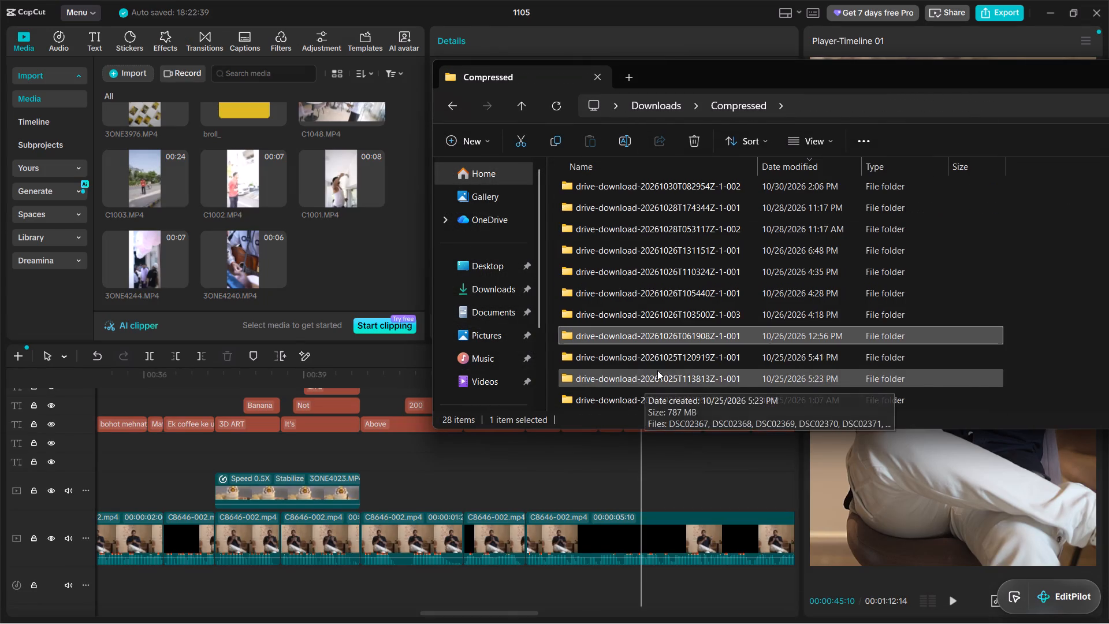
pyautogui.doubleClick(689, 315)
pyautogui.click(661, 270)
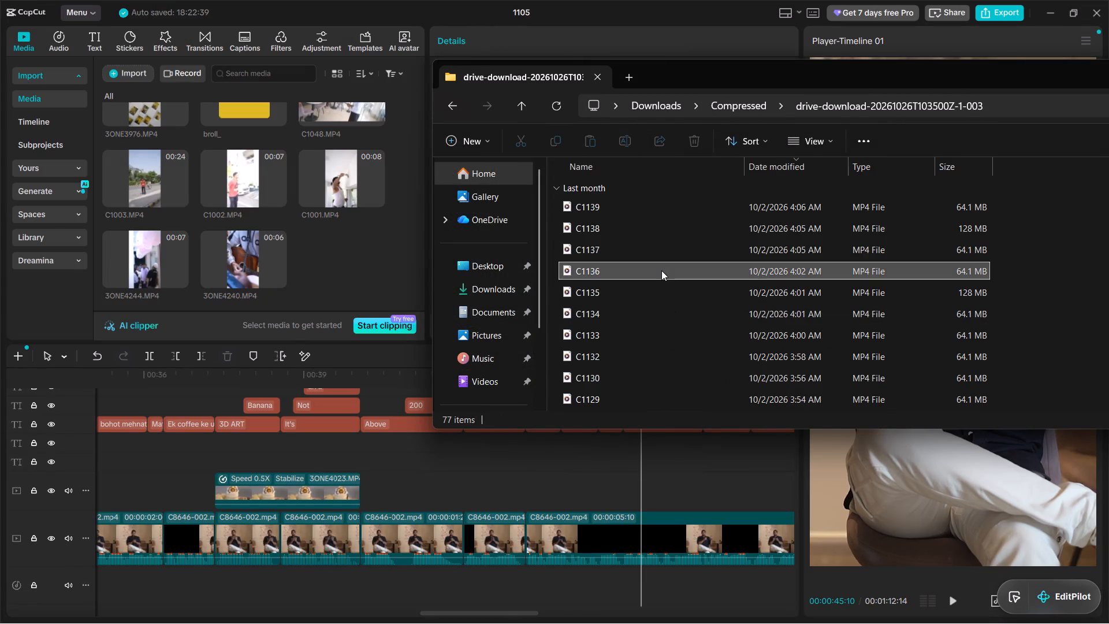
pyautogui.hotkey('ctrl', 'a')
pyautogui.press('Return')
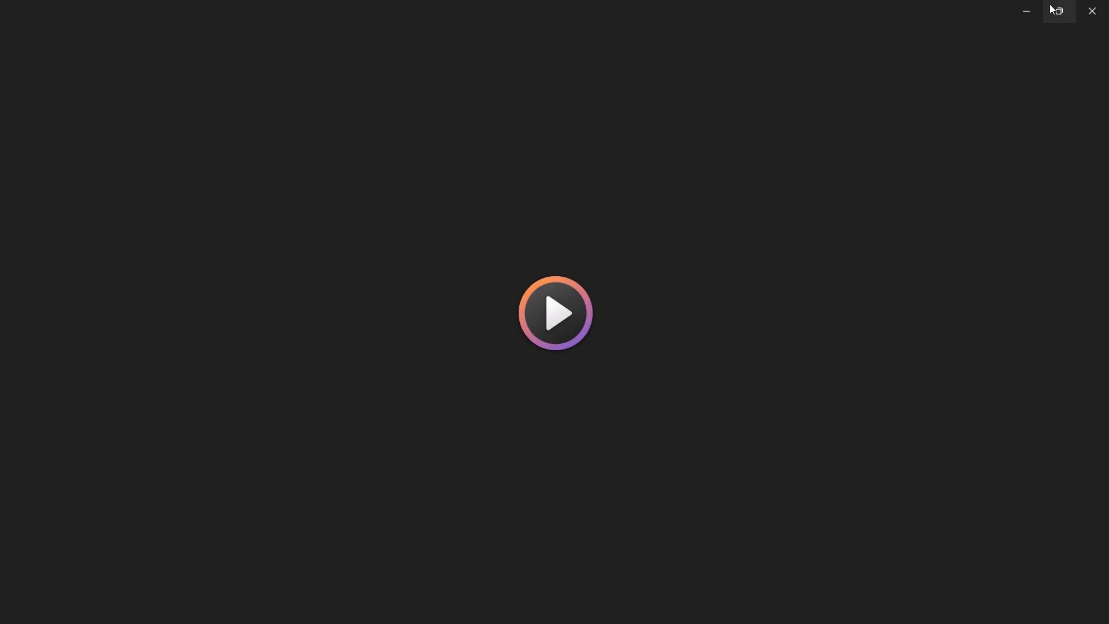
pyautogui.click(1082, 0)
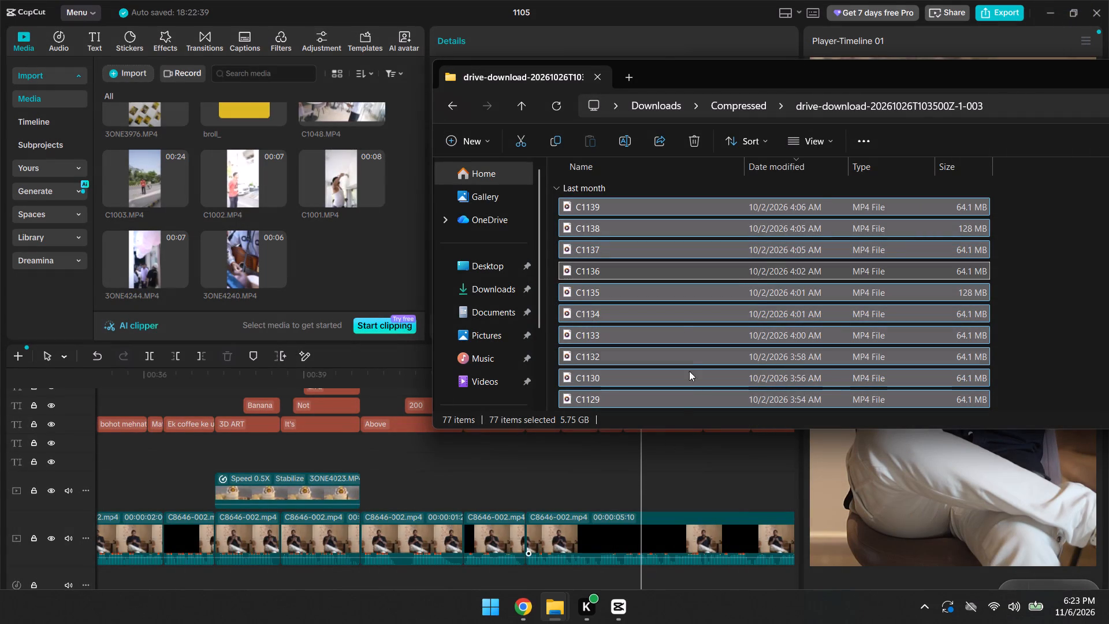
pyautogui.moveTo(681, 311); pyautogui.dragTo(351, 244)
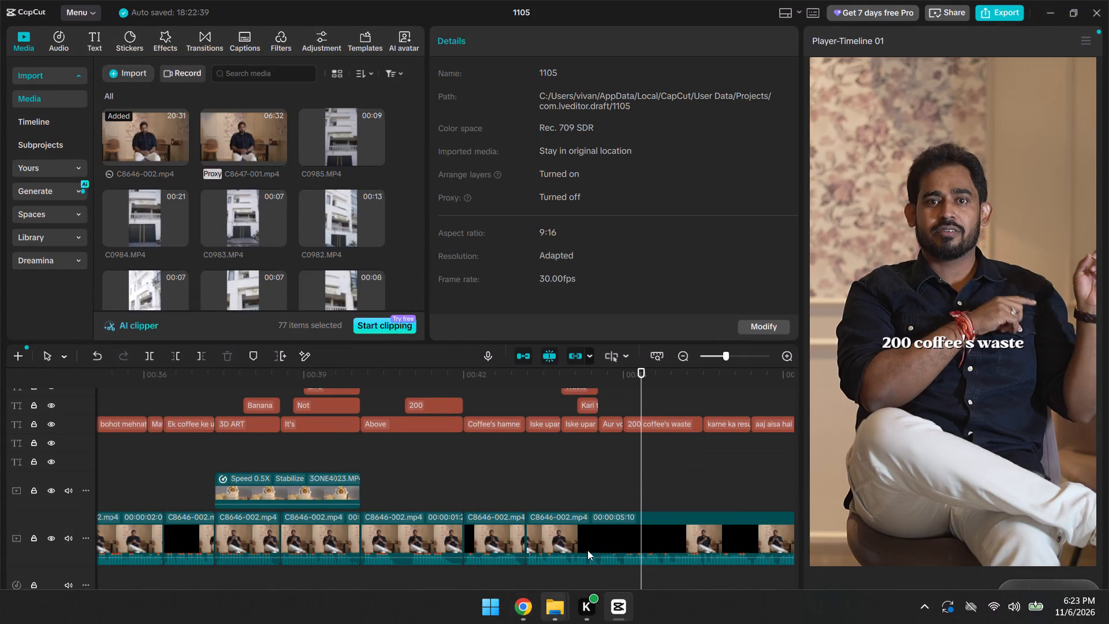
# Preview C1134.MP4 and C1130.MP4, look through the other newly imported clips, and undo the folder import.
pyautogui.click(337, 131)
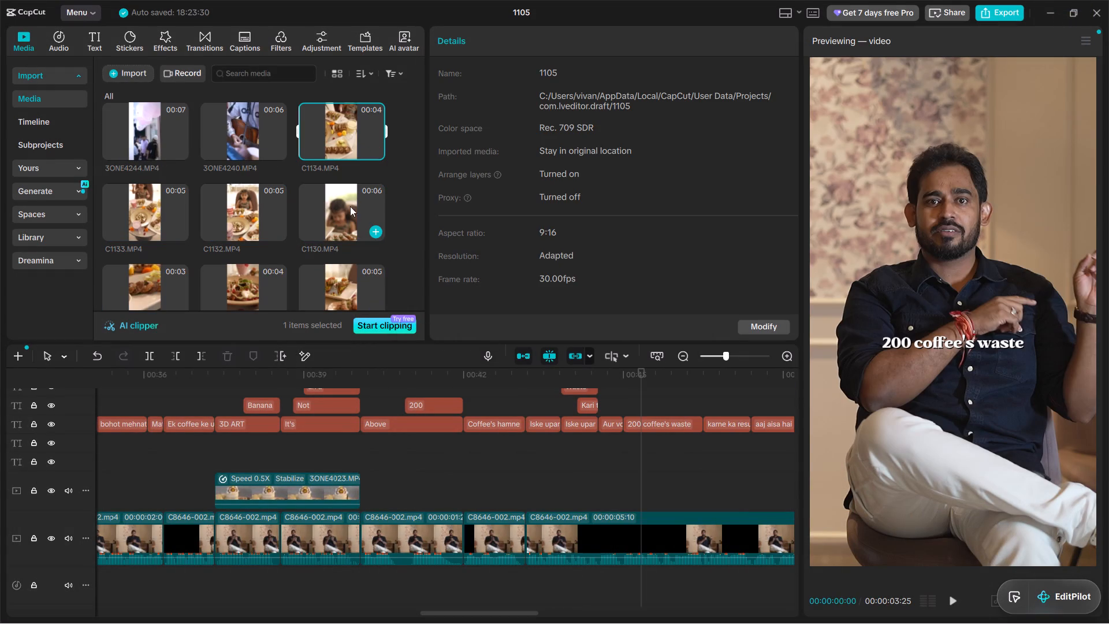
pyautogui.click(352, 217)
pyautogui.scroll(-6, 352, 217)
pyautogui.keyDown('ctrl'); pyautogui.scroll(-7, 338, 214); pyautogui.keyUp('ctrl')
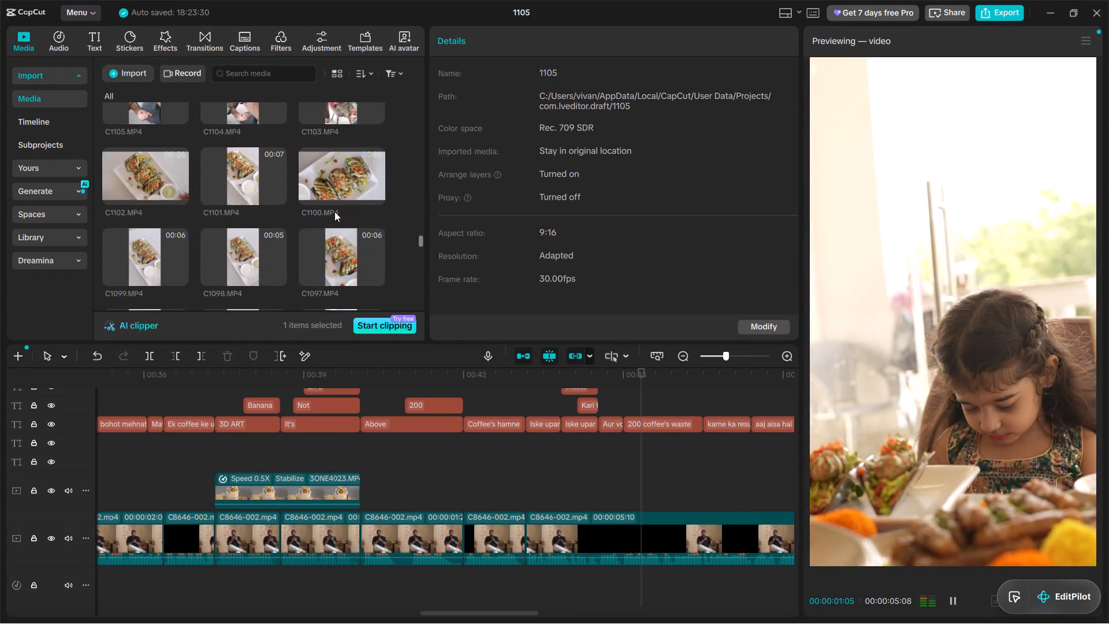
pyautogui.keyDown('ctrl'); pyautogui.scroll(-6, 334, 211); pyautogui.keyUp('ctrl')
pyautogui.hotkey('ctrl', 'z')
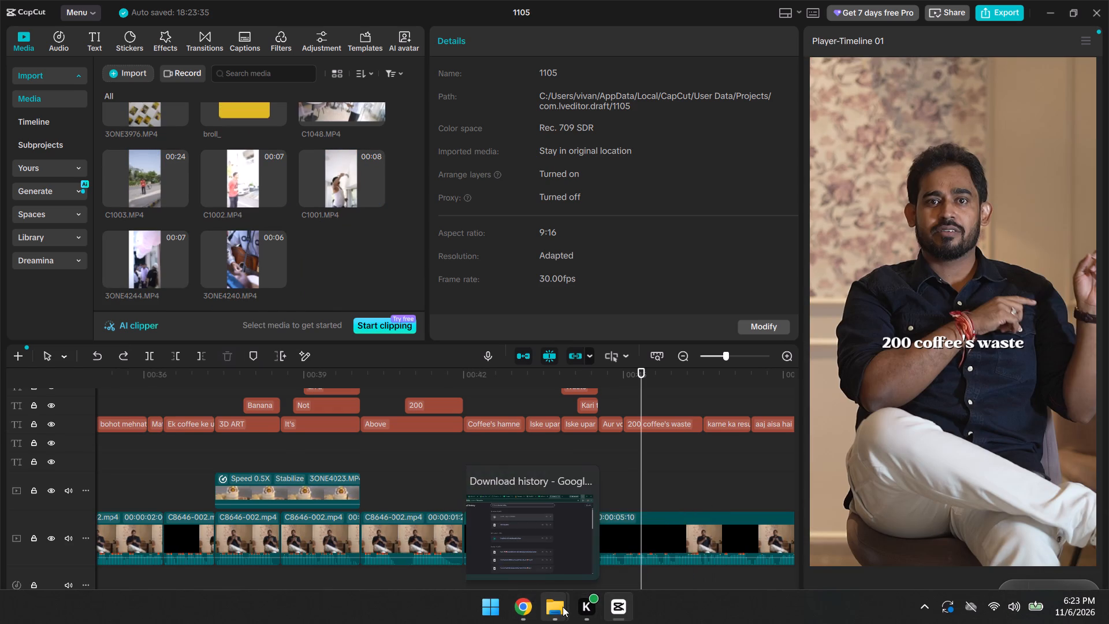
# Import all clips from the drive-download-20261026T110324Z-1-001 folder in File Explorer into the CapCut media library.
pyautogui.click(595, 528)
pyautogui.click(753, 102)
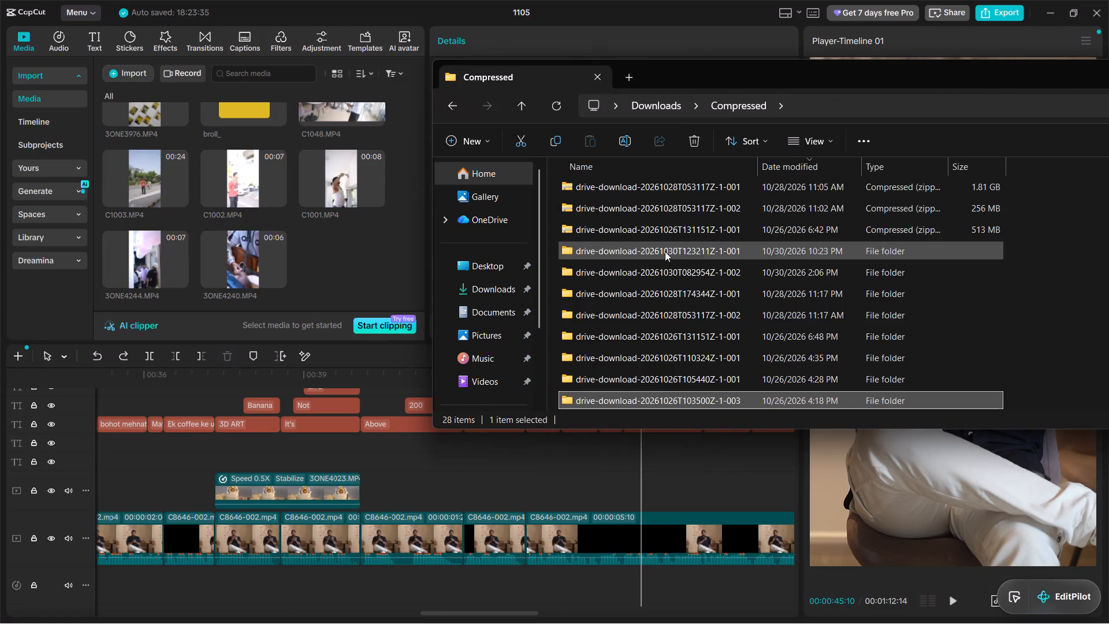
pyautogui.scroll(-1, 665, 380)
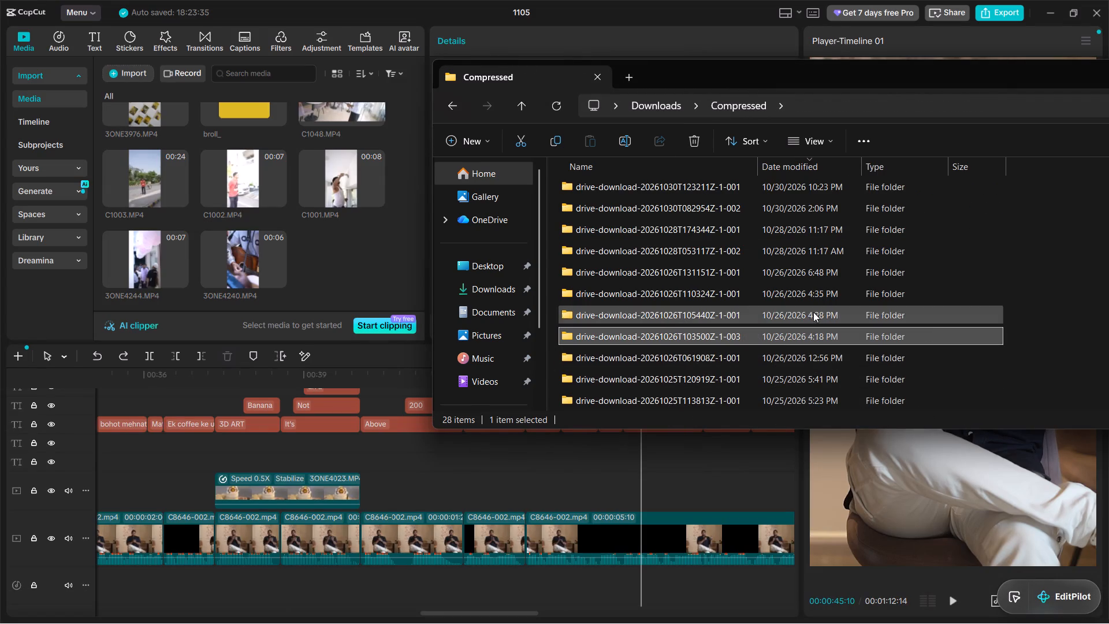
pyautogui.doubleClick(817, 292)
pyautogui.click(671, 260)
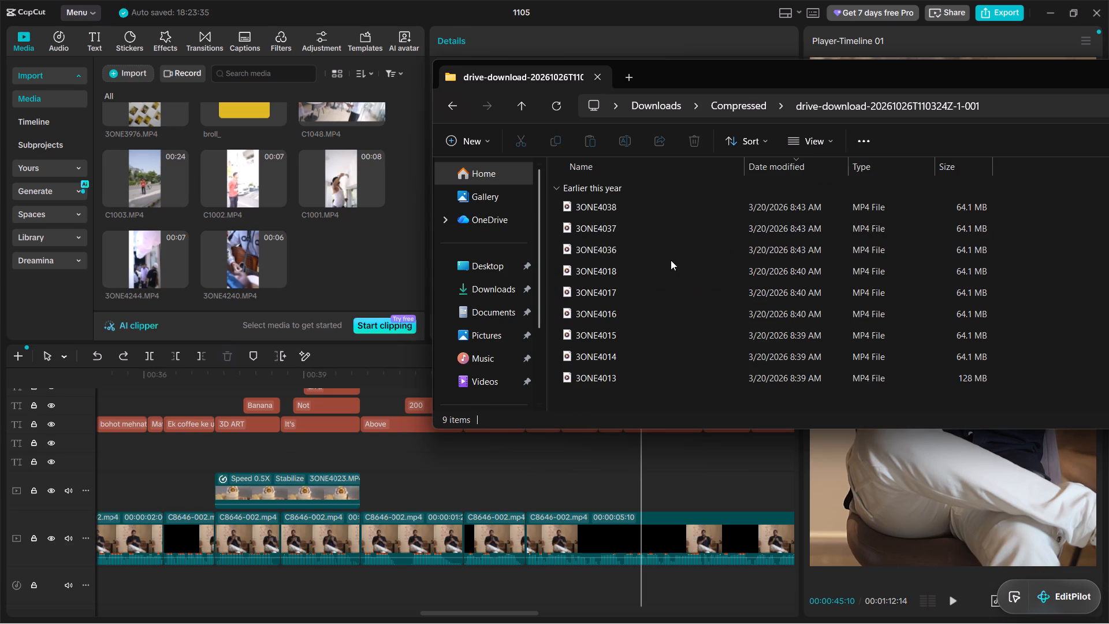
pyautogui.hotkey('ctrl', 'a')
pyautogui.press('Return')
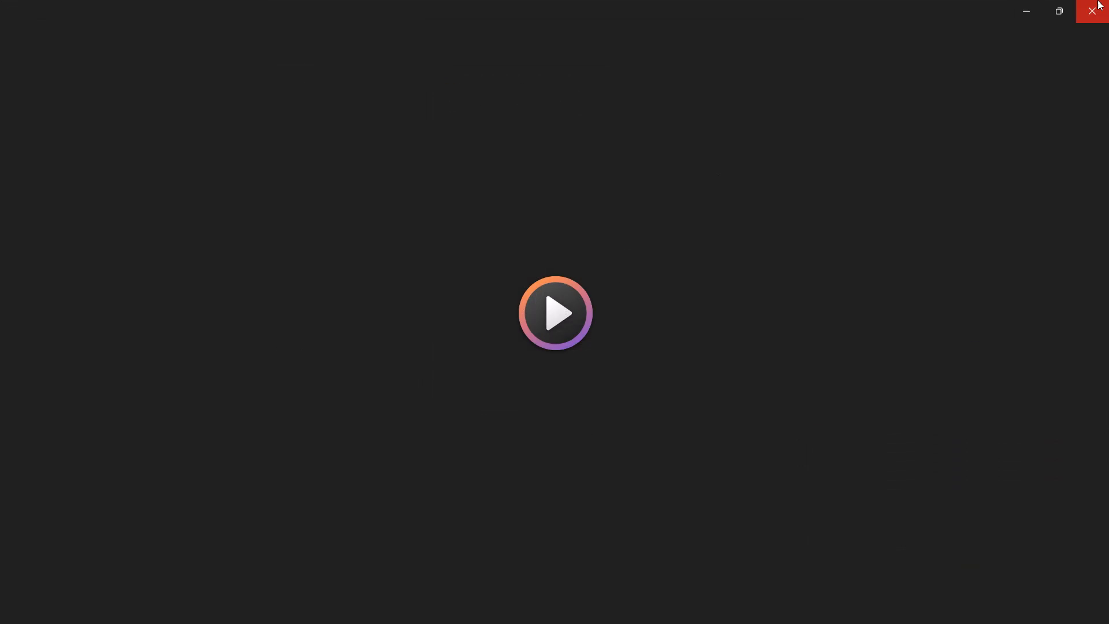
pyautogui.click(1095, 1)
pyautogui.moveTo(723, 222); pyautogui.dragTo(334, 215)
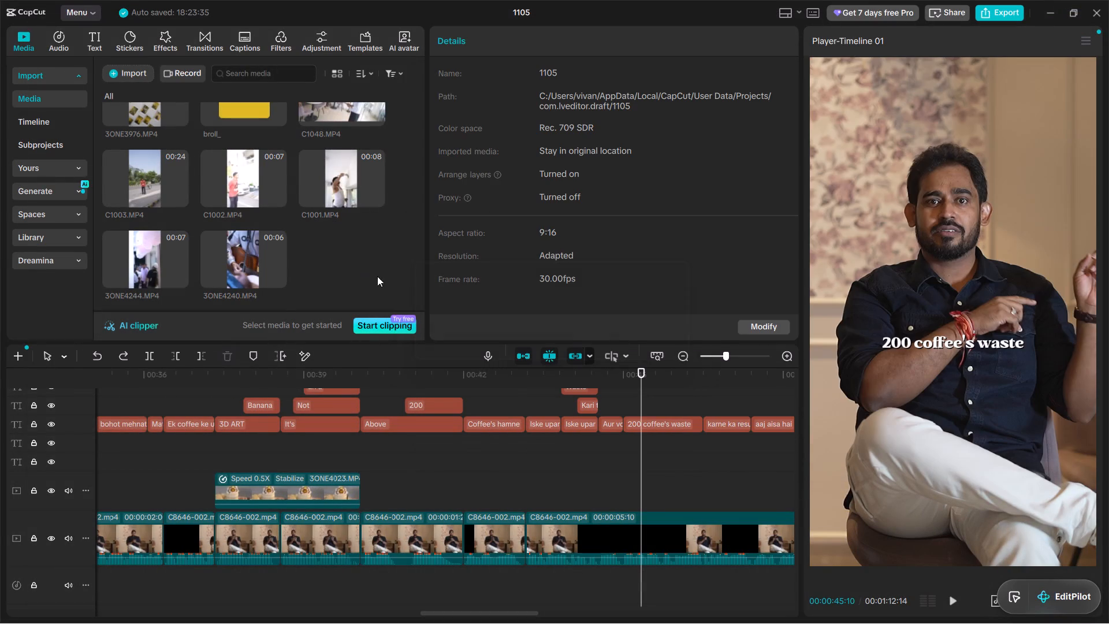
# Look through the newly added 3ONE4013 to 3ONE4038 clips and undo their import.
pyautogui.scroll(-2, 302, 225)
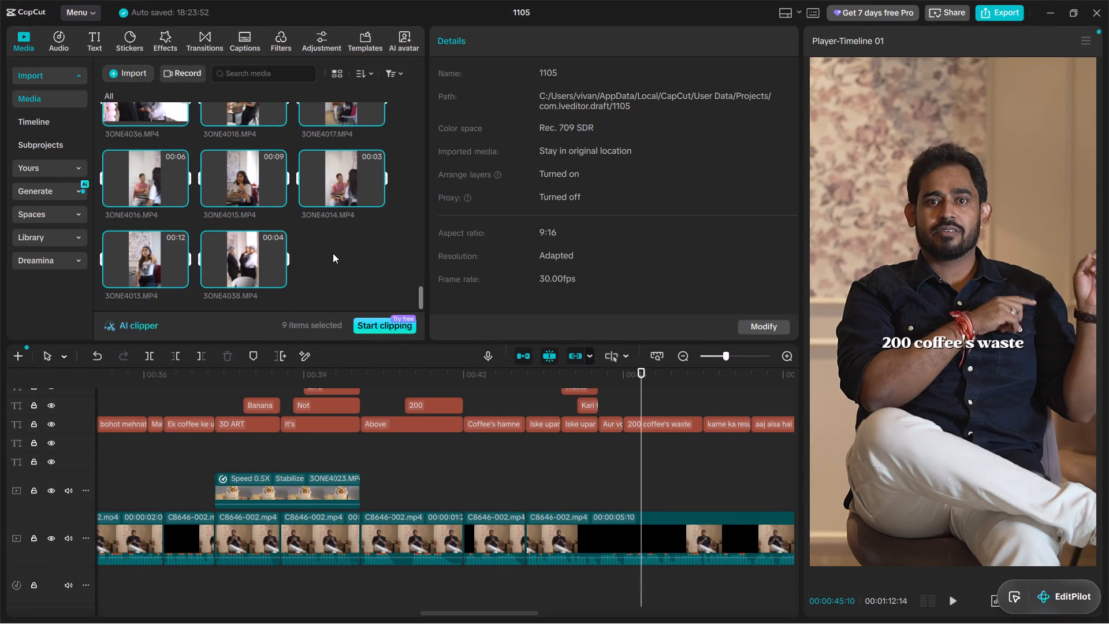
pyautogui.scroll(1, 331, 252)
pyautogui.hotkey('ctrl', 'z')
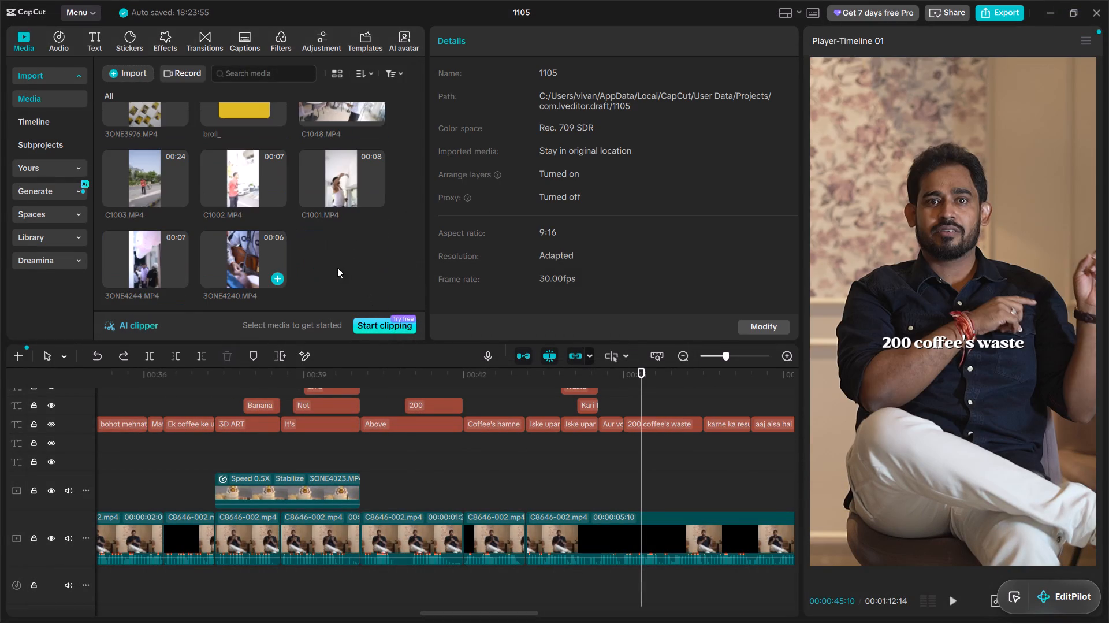
# Preview existing library clips, including C1002.MP4, 3ONE4245.MP4, 3ONE3978.MP4 and 3ONE3985.MP4, as B-roll candidates.
pyautogui.click(337, 268)
pyautogui.click(318, 191)
pyautogui.click(221, 166)
pyautogui.scroll(2, 279, 239)
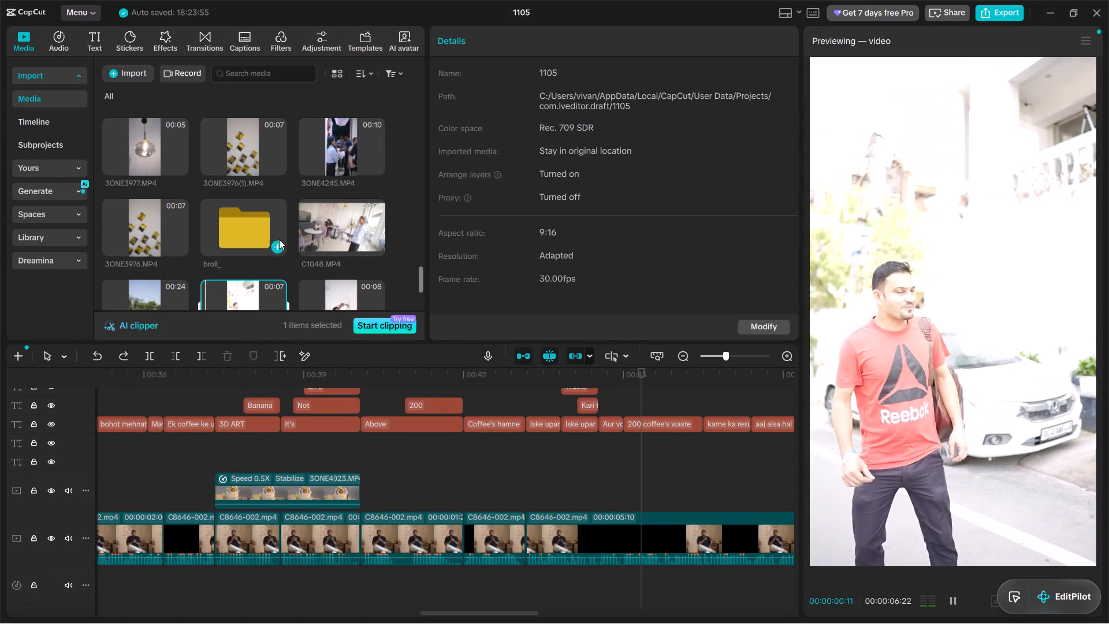
pyautogui.click(337, 207)
pyautogui.click(329, 143)
pyautogui.scroll(1, 302, 147)
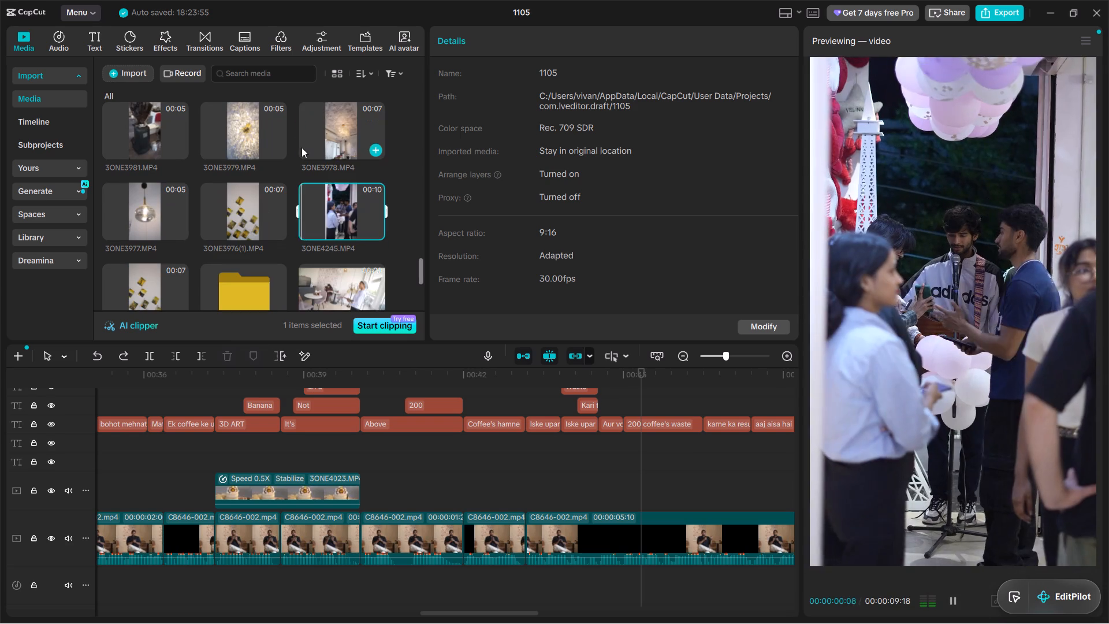
pyautogui.click(341, 121)
pyautogui.scroll(3, 288, 149)
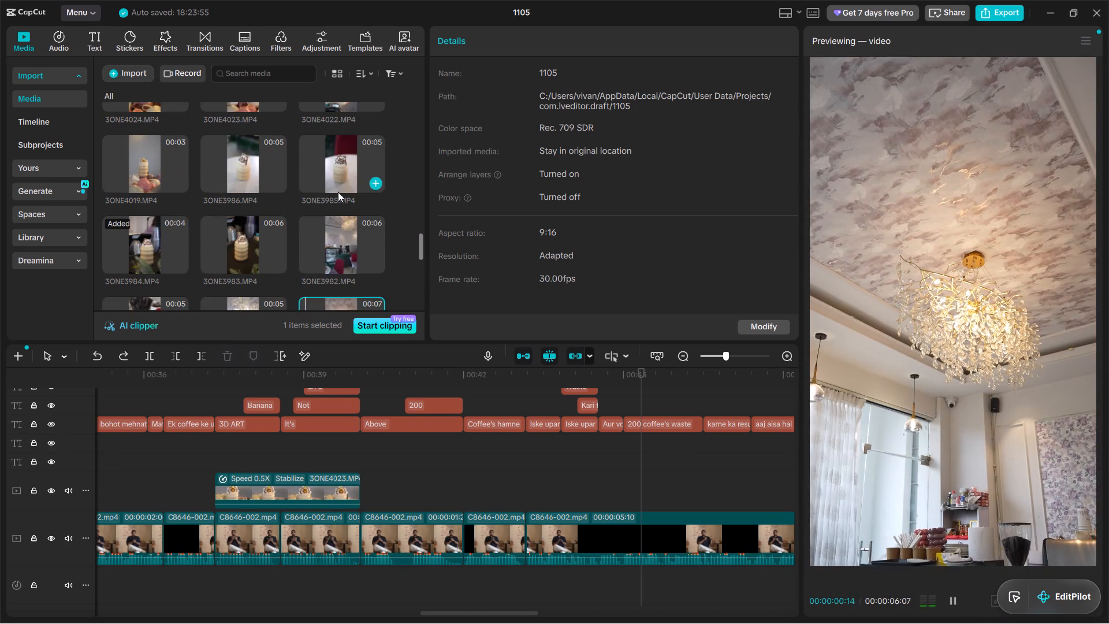
pyautogui.click(329, 171)
# Play the captions from "Aur vo" to "aaj aisa hai" and place 3ONE4019.MP4 on the B-roll track where "karne ka" starts.
pyautogui.keyDown('alt'); pyautogui.scroll(-3, 606, 517); pyautogui.keyUp('alt')
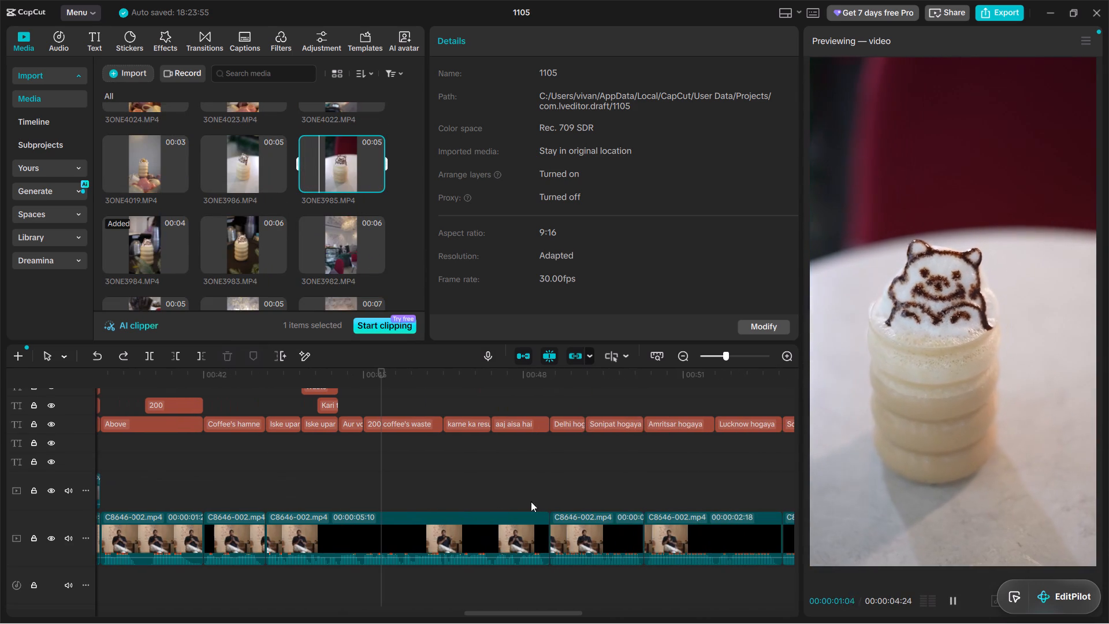
pyautogui.click(373, 454)
pyautogui.click(356, 450)
pyautogui.press('space')
pyautogui.keyDown('alt'); pyautogui.scroll(1, 404, 455); pyautogui.keyUp('alt')
pyautogui.keyDown('alt'); pyautogui.scroll(-1, 441, 465); pyautogui.keyUp('alt')
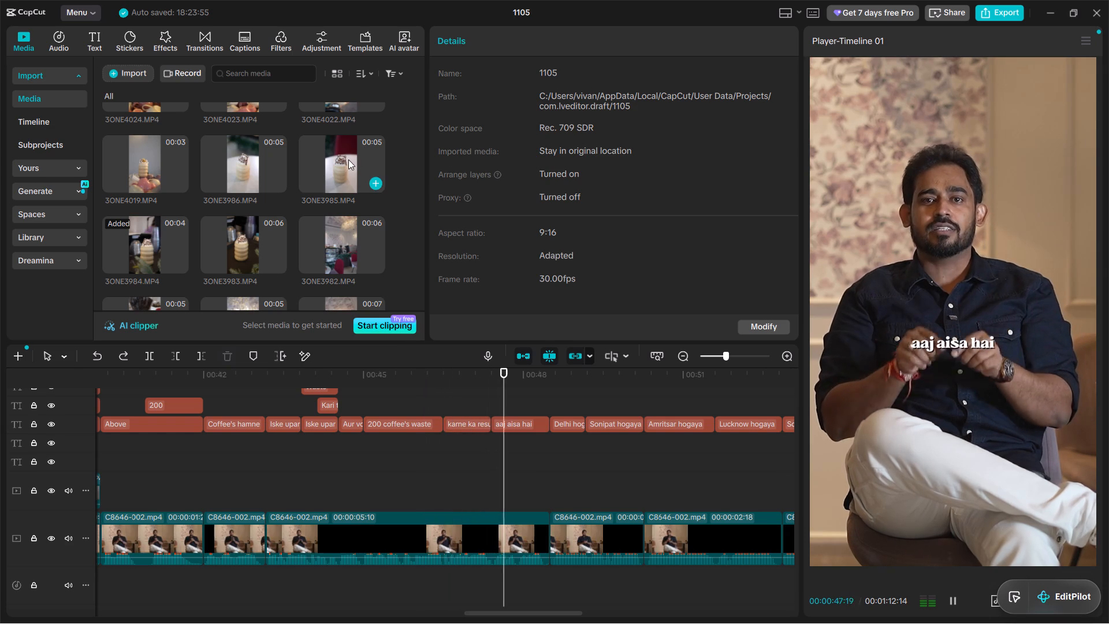
pyautogui.press('space')
pyautogui.click(163, 151)
pyautogui.moveTo(154, 155); pyautogui.dragTo(332, 304)
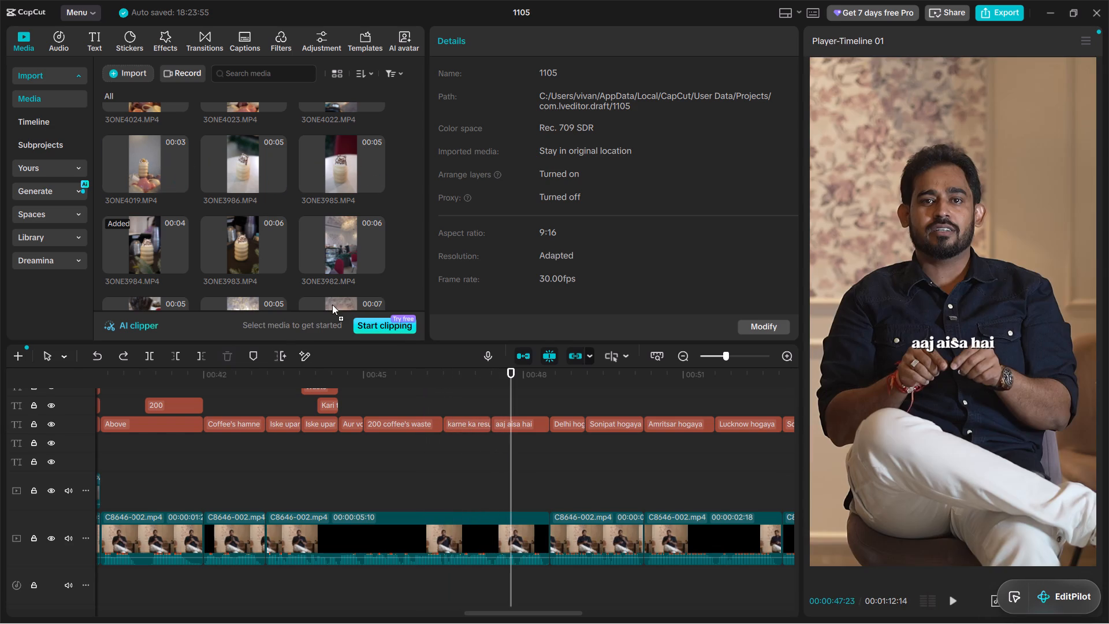
pyautogui.moveTo(332, 304); pyautogui.dragTo(497, 488)
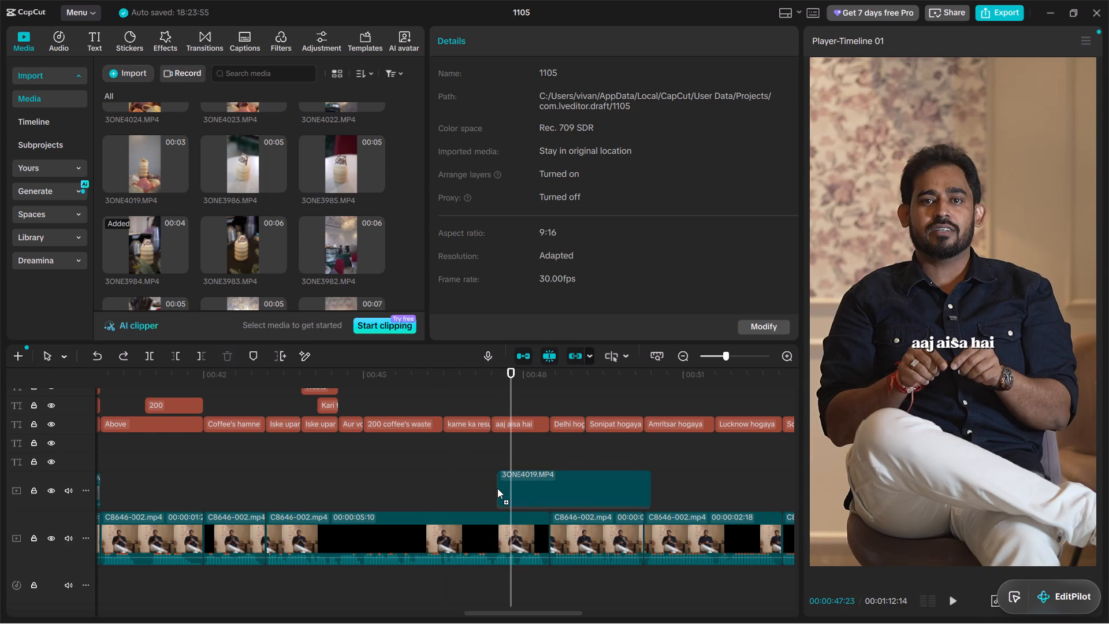
pyautogui.moveTo(497, 488); pyautogui.dragTo(442, 478)
# Split the 3ONE4019.MP4 clip at 00:00:48:15, where the "Delhi hogaya" caption starts, and delete the remainder.
pyautogui.click(392, 451)
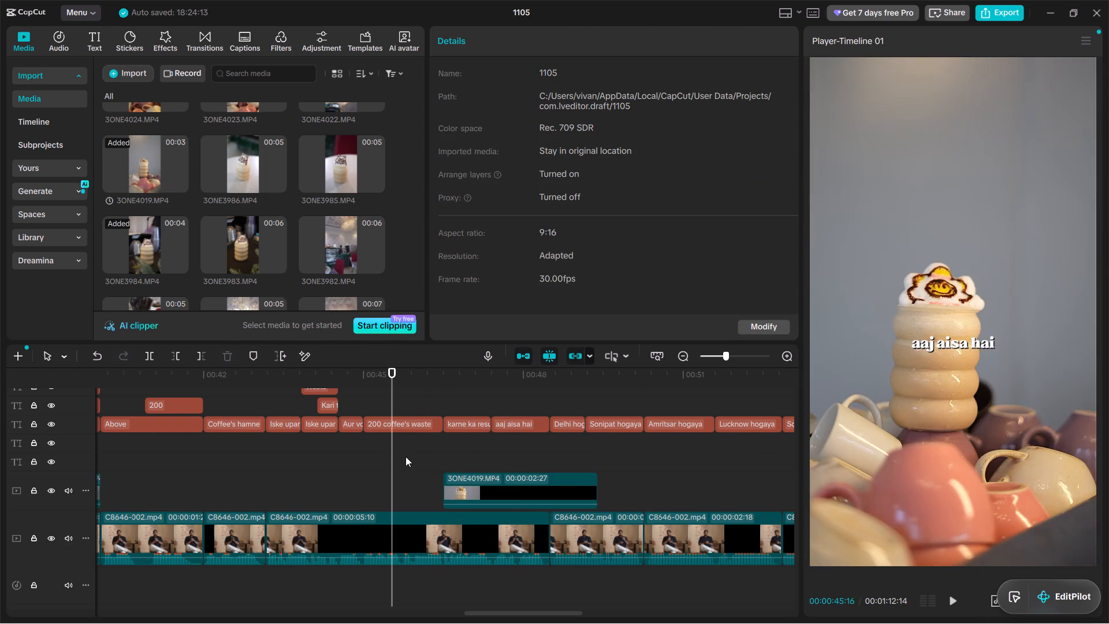
pyautogui.press('space')
pyautogui.keyDown('alt'); pyautogui.scroll(2, 471, 465); pyautogui.keyUp('alt')
pyautogui.keyDown('alt'); pyautogui.scroll(-2, 495, 473); pyautogui.keyUp('alt')
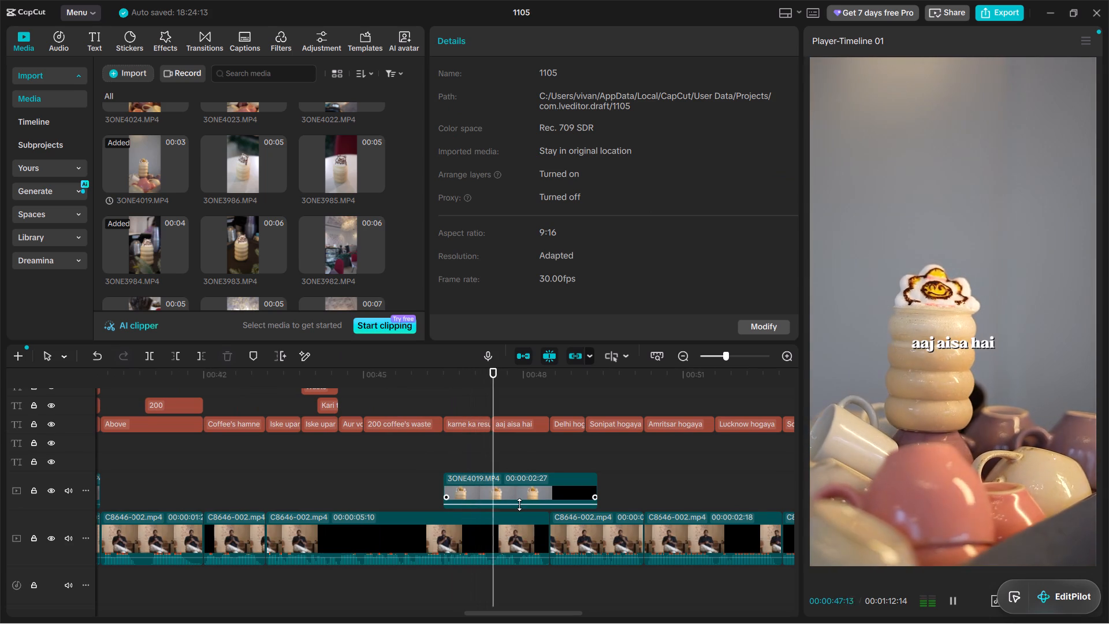
pyautogui.click(550, 455)
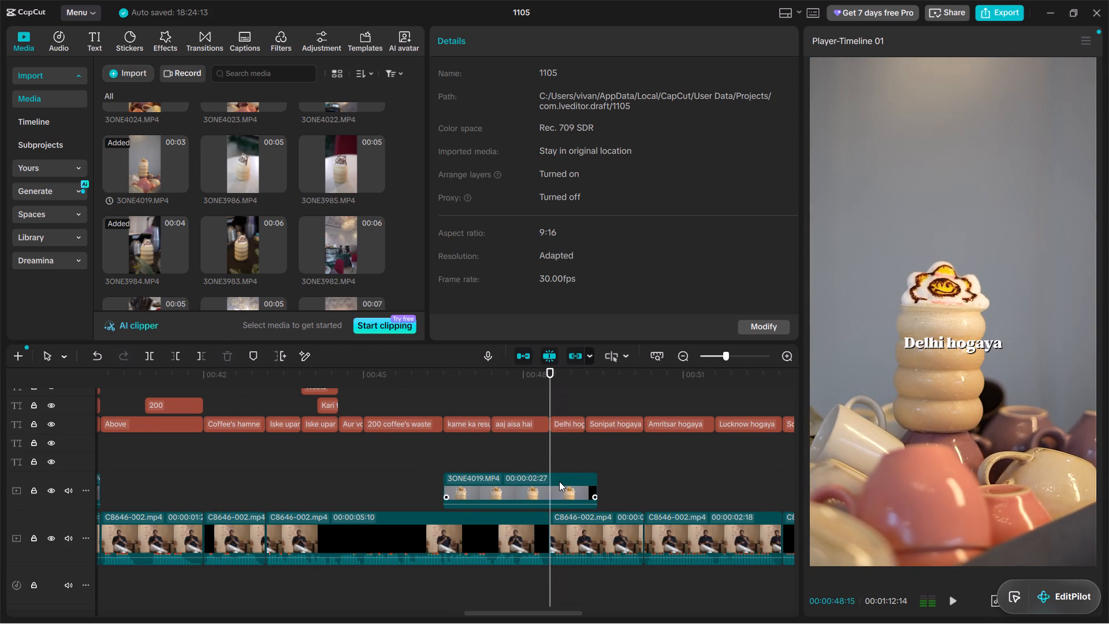
pyautogui.keyDown('ctrl'); pyautogui.click(559, 481); pyautogui.keyUp('ctrl')
pyautogui.hotkey('ctrl', 'b')
pyautogui.press('=')
pyautogui.press('BackSpace')
pyautogui.click(509, 445)
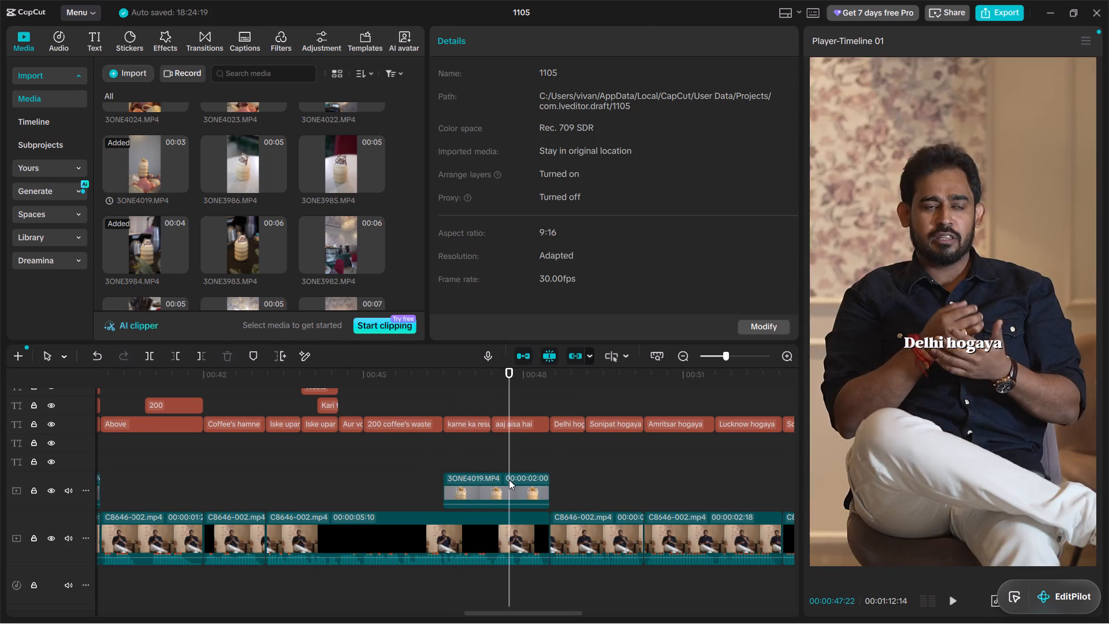
# Slow the 3ONE4019.MP4 B-roll clip to 0.56x speed.
pyautogui.click(509, 480)
pyautogui.click(533, 38)
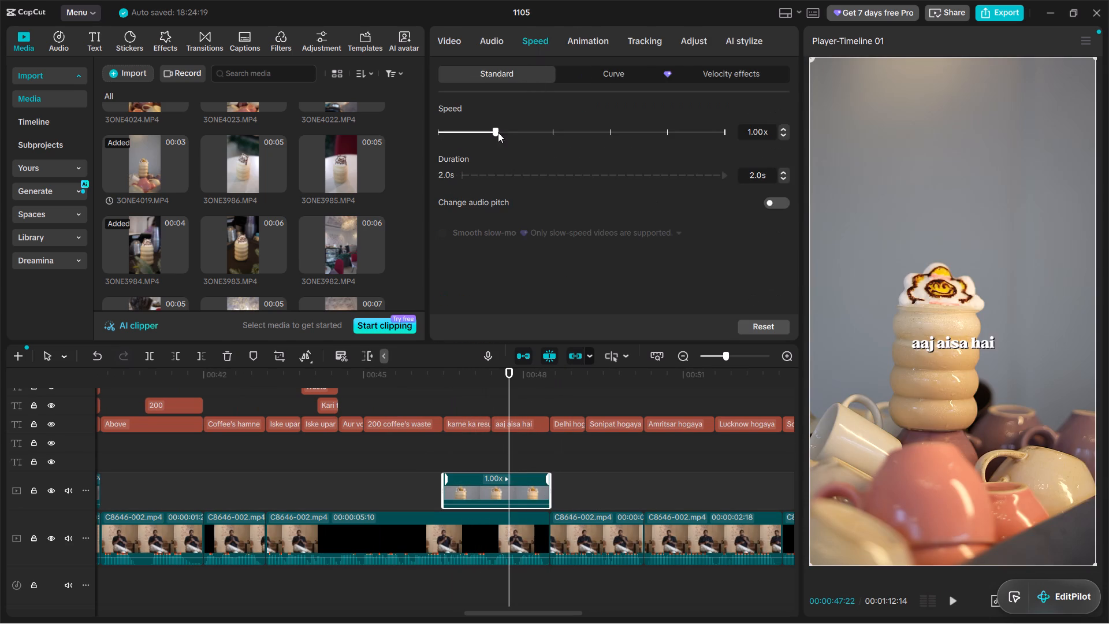
pyautogui.moveTo(485, 135); pyautogui.dragTo(467, 134)
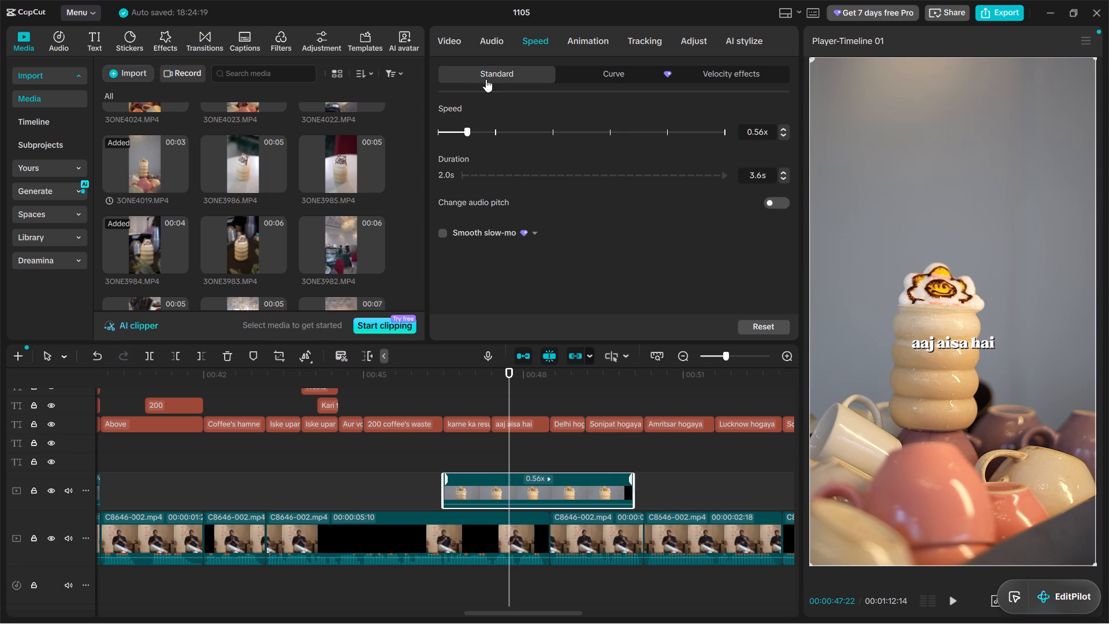
# Enable Stabilize on the 3ONE4019.MP4 clip with the level set to Most stable.
pyautogui.click(452, 39)
pyautogui.scroll(-2, 537, 239)
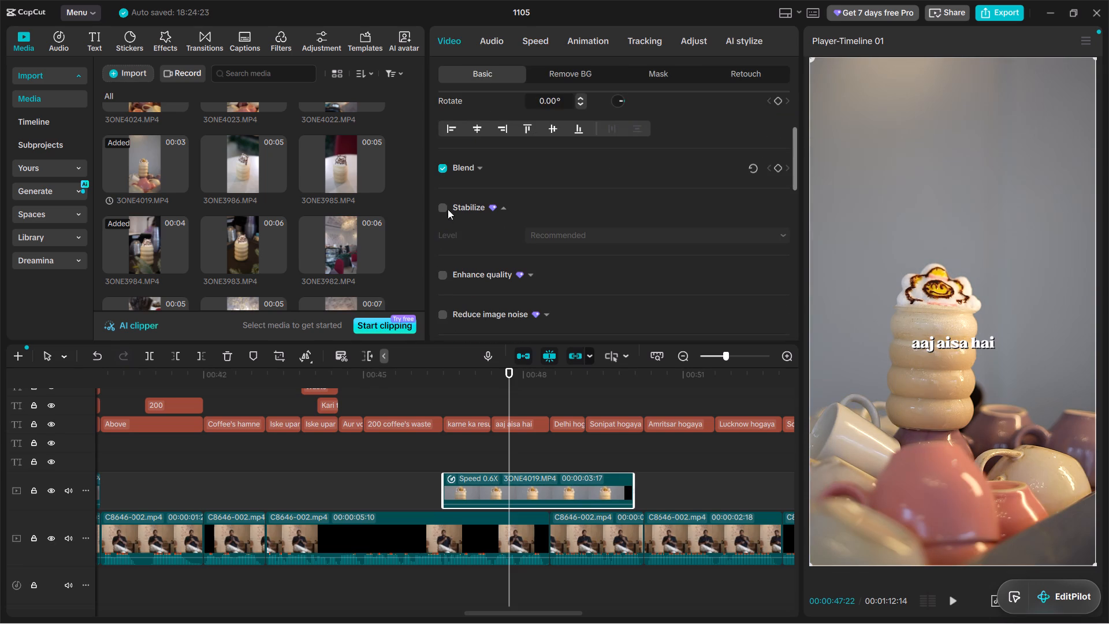
pyautogui.click(446, 206)
pyautogui.click(575, 237)
pyautogui.click(580, 304)
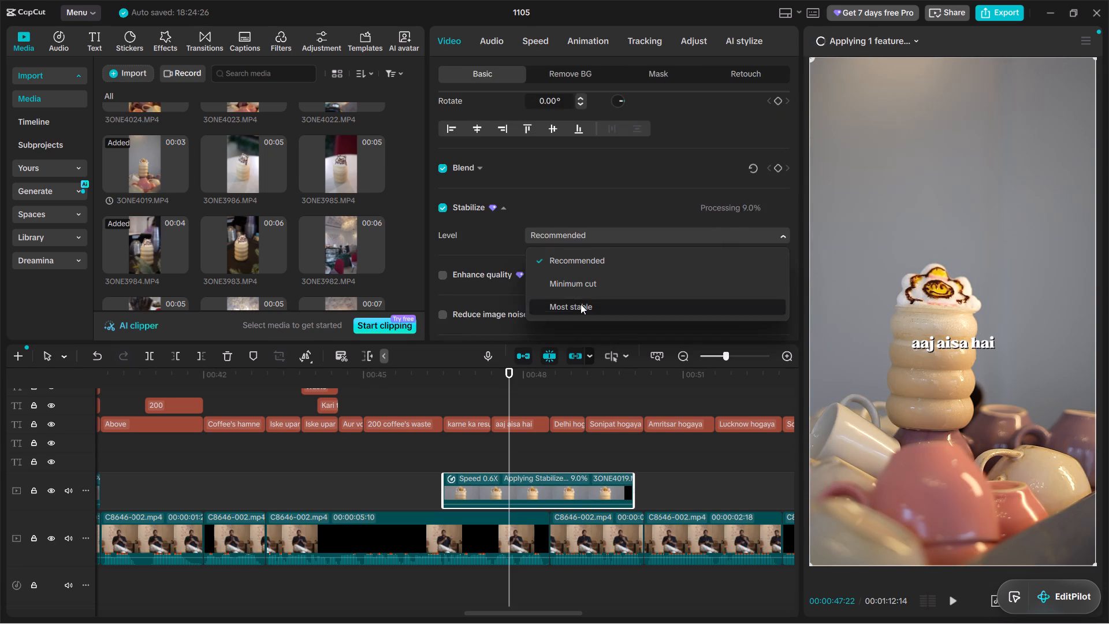
# Split the slowed 3ONE4019.MP4 clip at 00:00:48:15, where the "Delhi hogaya" caption starts, and delete the remainder.
pyautogui.click(547, 469)
pyautogui.keyDown('ctrl'); pyautogui.click(561, 495); pyautogui.keyUp('ctrl')
pyautogui.hotkey('ctrl', 'b')
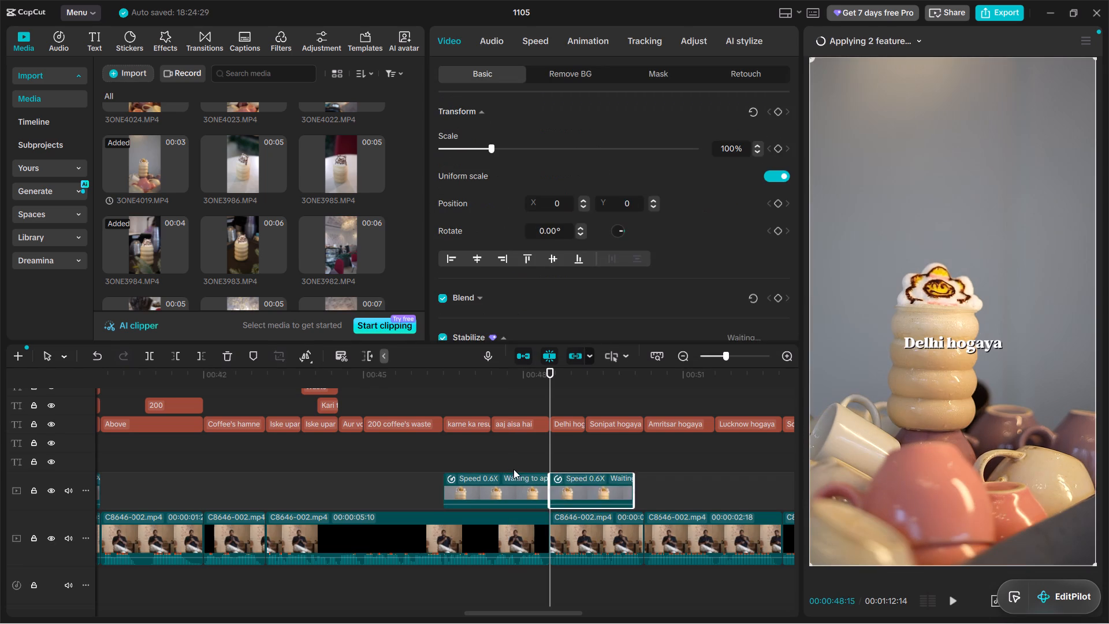
pyautogui.press('BackSpace')
# Play back the 3ONE4019.MP4 clip, enlarge it to 123% and shift it horizontally to X 152.
pyautogui.click(490, 455)
pyautogui.keyDown('alt'); pyautogui.scroll(2, 497, 480); pyautogui.keyUp('alt')
pyautogui.press('space')
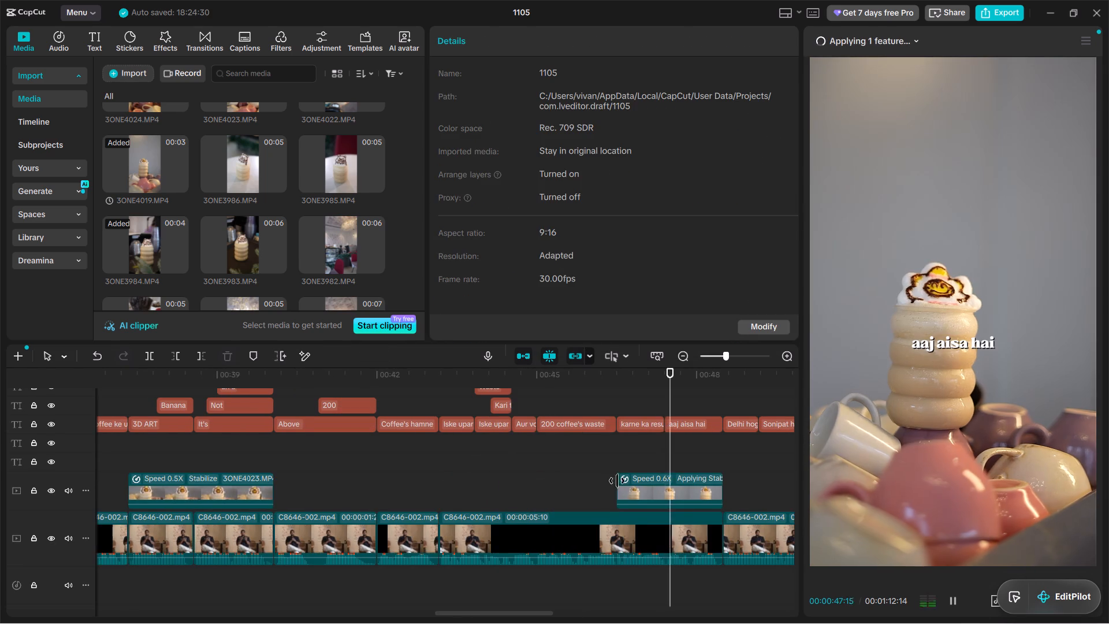
pyautogui.keyDown('alt'); pyautogui.scroll(-1, 617, 481); pyautogui.keyUp('alt')
pyautogui.press('space')
pyautogui.click(574, 452)
pyautogui.click(595, 491)
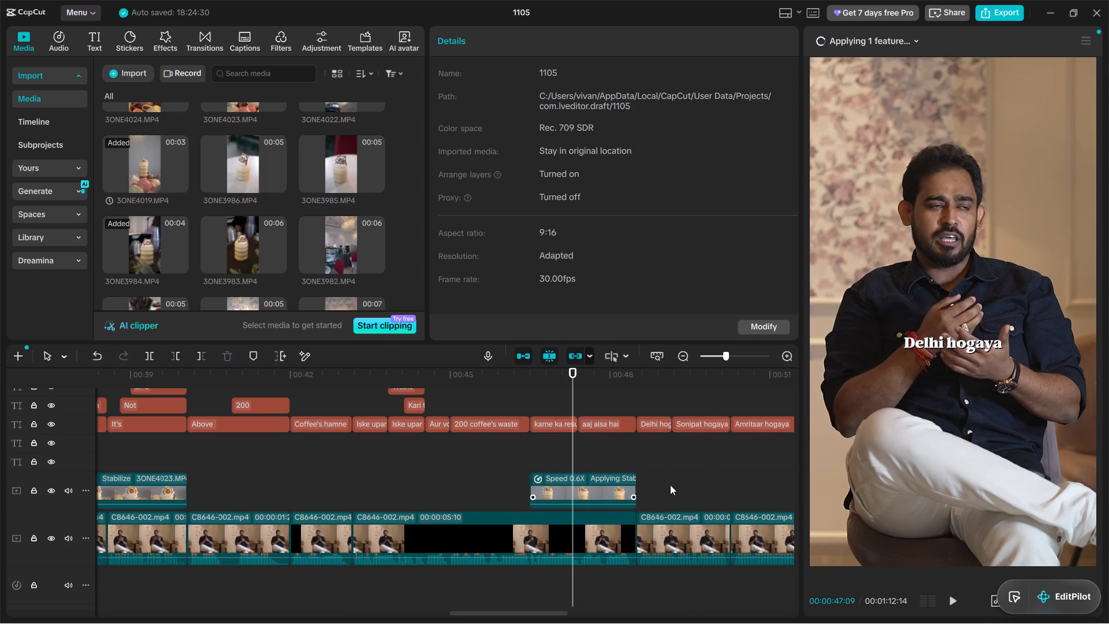
pyautogui.keyDown('ctrl'); pyautogui.scroll(-3, 954, 363); pyautogui.keyUp('ctrl')
pyautogui.moveTo(881, 436); pyautogui.dragTo(845, 473)
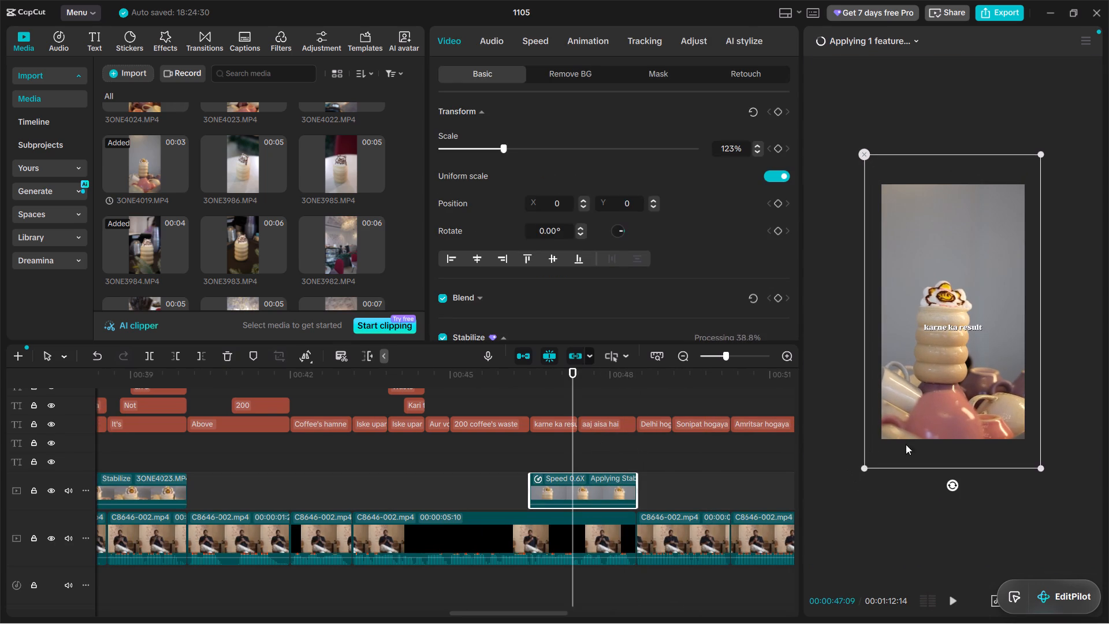
pyautogui.moveTo(915, 434); pyautogui.dragTo(928, 433)
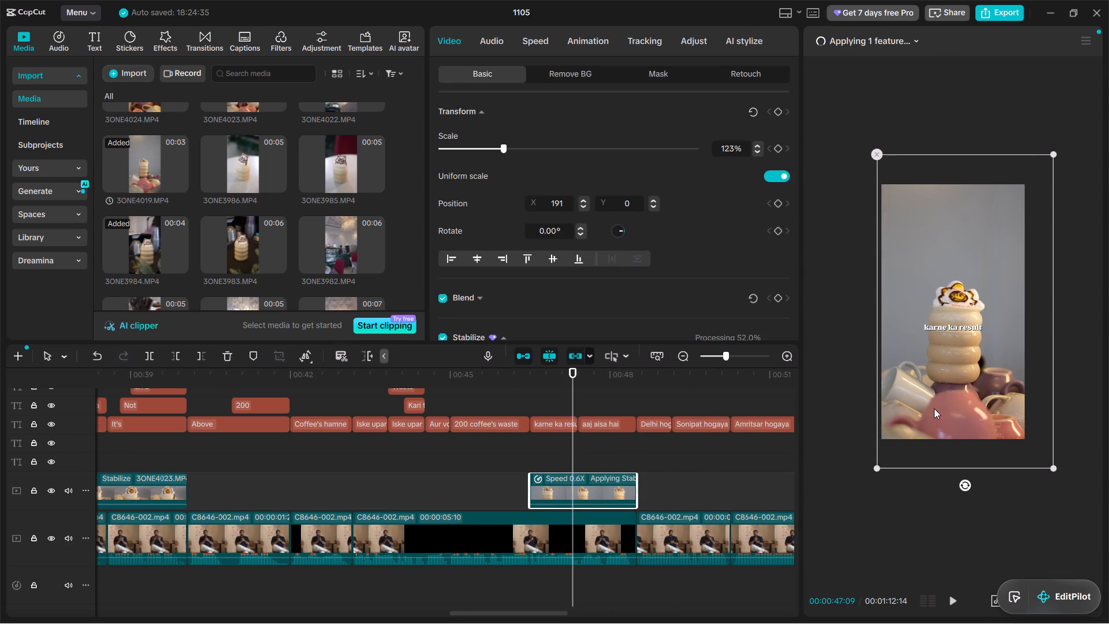
pyautogui.keyDown('ctrl'); pyautogui.scroll(2, 939, 385); pyautogui.keyUp('ctrl')
pyautogui.click(947, 400)
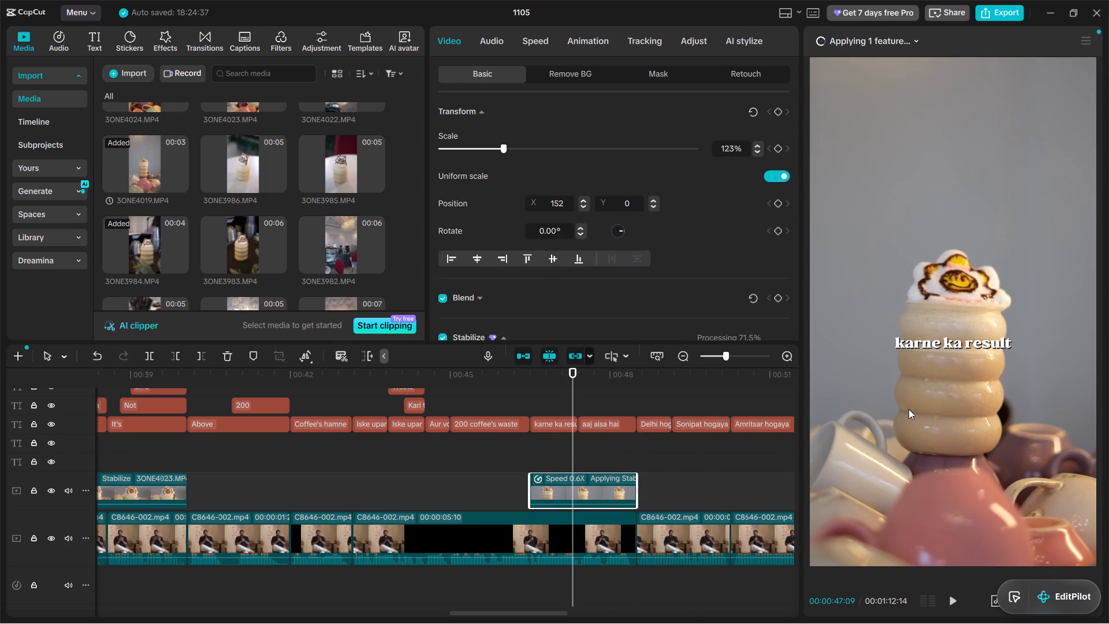
# Check the 3ONE4019.MP4 clip's stabilization and play the timeline from "karne ka result" to the "I can say" caption.
pyautogui.click(531, 457)
pyautogui.click(567, 489)
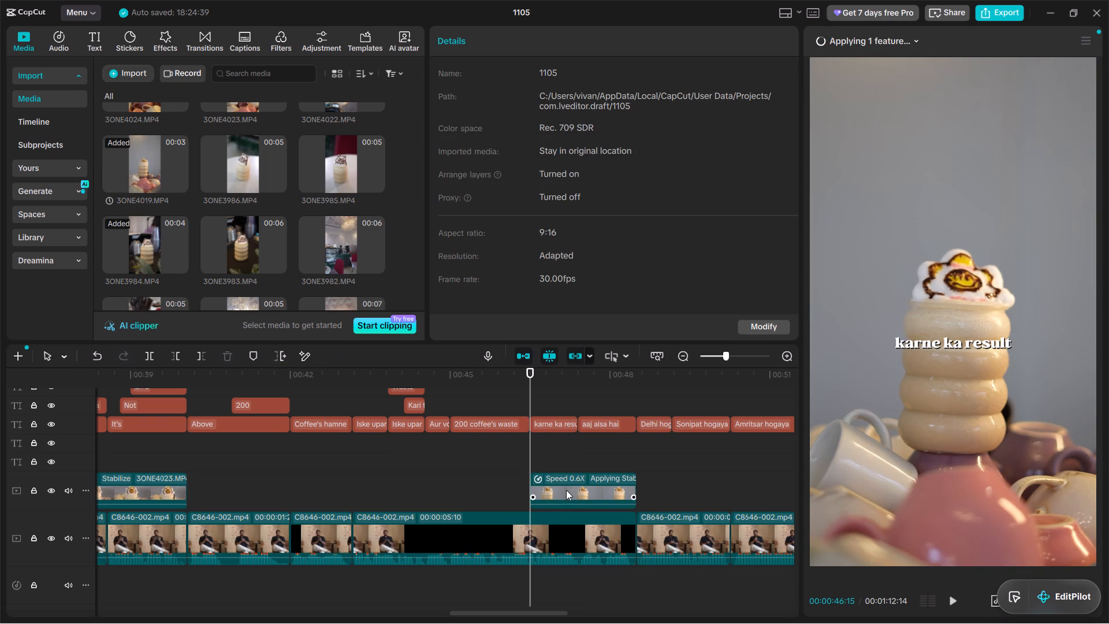
pyautogui.scroll(-1, 533, 229)
pyautogui.scroll(-1, 585, 277)
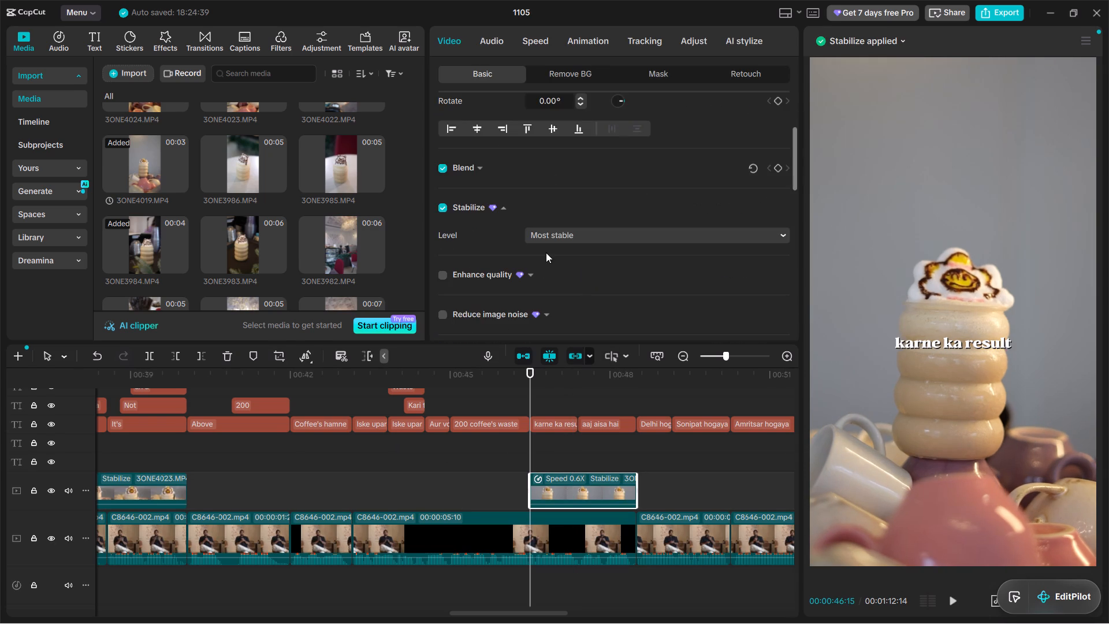
pyautogui.scroll(2, 550, 275)
pyautogui.press('space')
pyautogui.keyDown('alt'); pyautogui.scroll(-1, 597, 532); pyautogui.keyUp('alt')
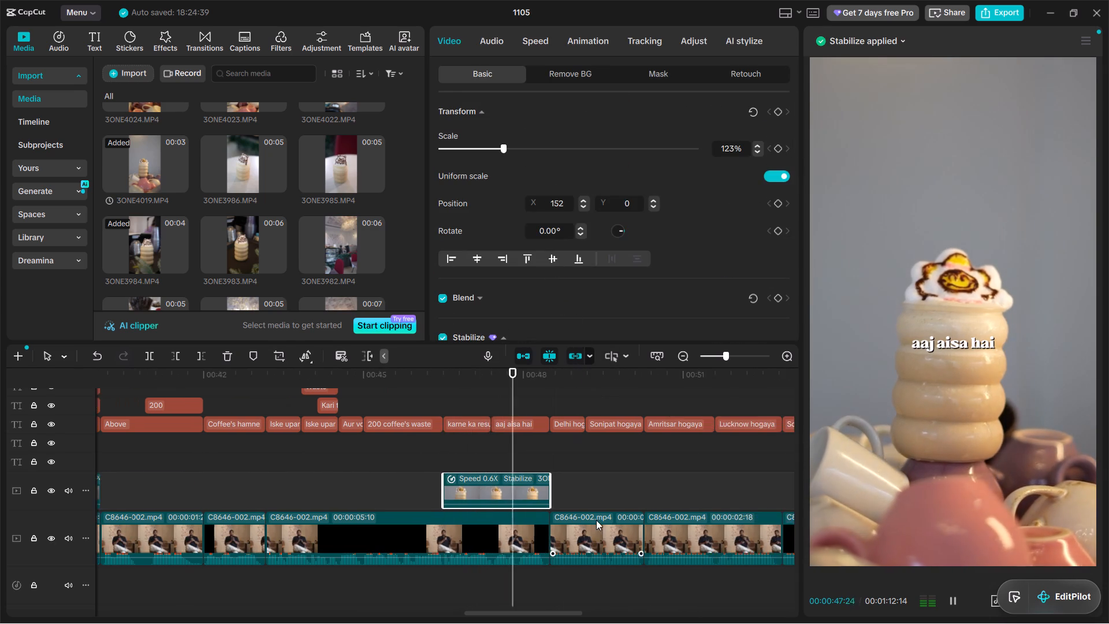
pyautogui.keyDown('alt'); pyautogui.scroll(2, 596, 519); pyautogui.keyUp('alt')
pyautogui.keyDown('alt'); pyautogui.scroll(-3, 598, 517); pyautogui.keyUp('alt')
pyautogui.keyDown('alt'); pyautogui.scroll(1, 613, 503); pyautogui.keyUp('alt')
pyautogui.keyDown('alt'); pyautogui.scroll(-1, 613, 503); pyautogui.keyUp('alt')
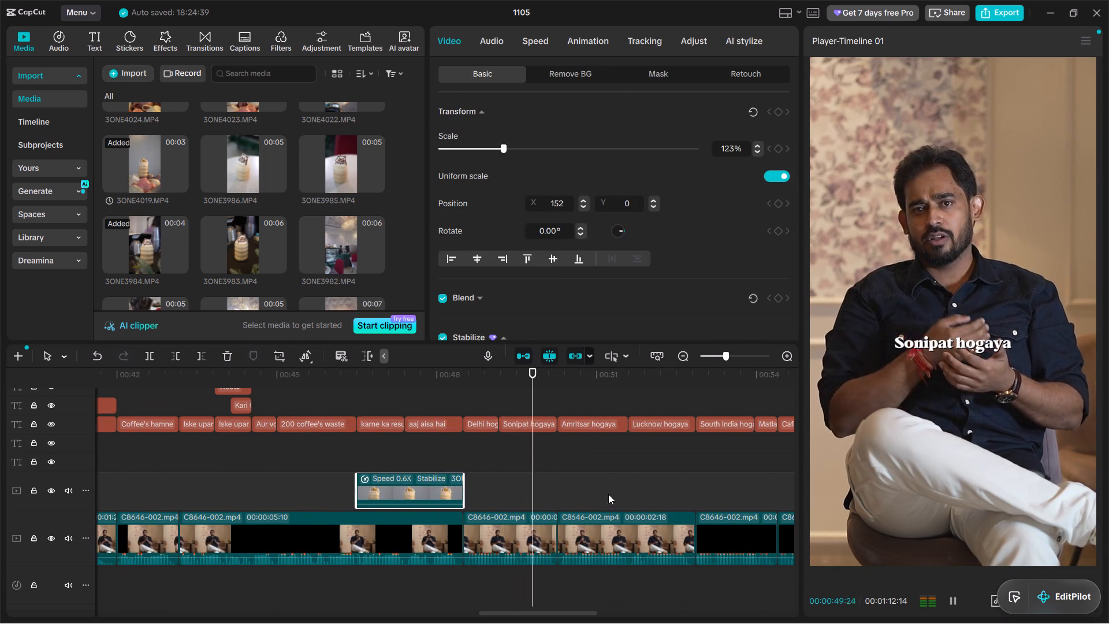
pyautogui.keyDown('alt'); pyautogui.scroll(-2, 608, 494); pyautogui.keyUp('alt')
pyautogui.keyDown('ctrl'); pyautogui.scroll(-9, 586, 486); pyautogui.keyUp('ctrl')
pyautogui.keyDown('alt'); pyautogui.scroll(1, 559, 476); pyautogui.keyUp('alt')
pyautogui.keyDown('alt'); pyautogui.scroll(-2, 559, 476); pyautogui.keyUp('alt')
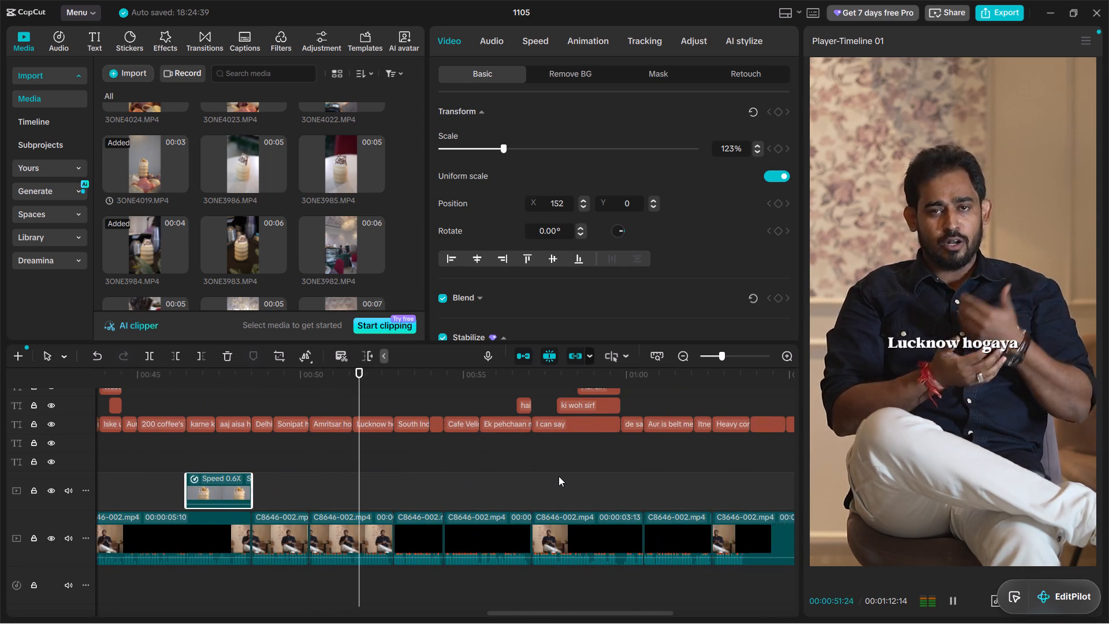
pyautogui.keyDown('ctrl'); pyautogui.scroll(4, 468, 484); pyautogui.keyUp('ctrl')
pyautogui.keyDown('alt'); pyautogui.scroll(2, 501, 488); pyautogui.keyUp('alt')
pyautogui.keyDown('alt'); pyautogui.scroll(-2, 501, 488); pyautogui.keyUp('alt')
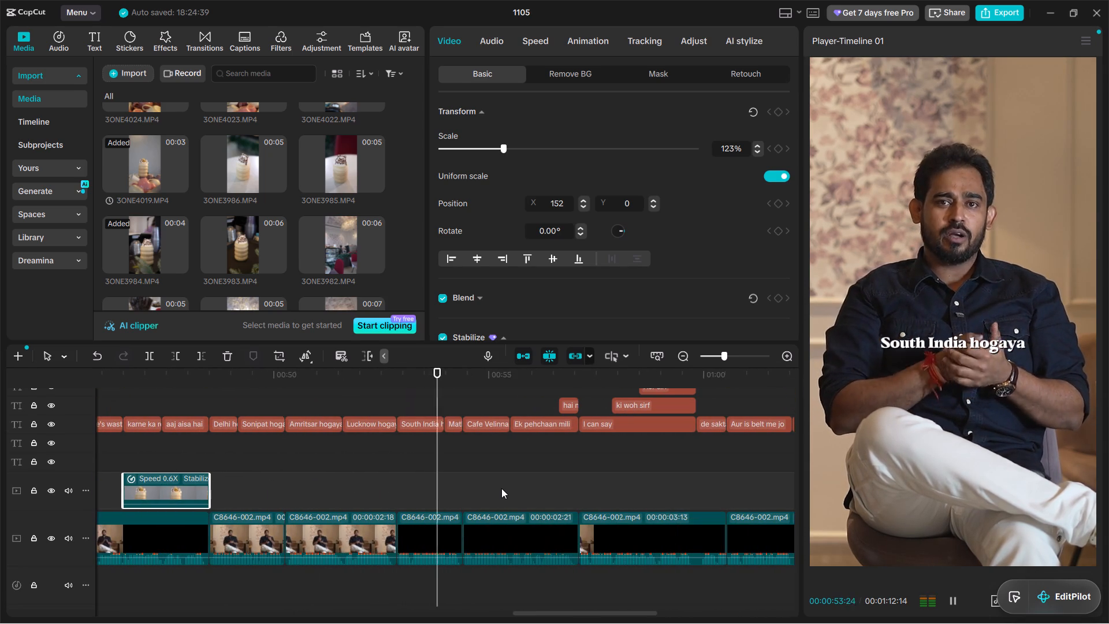
pyautogui.keyDown('alt'); pyautogui.scroll(2, 466, 462); pyautogui.keyUp('alt')
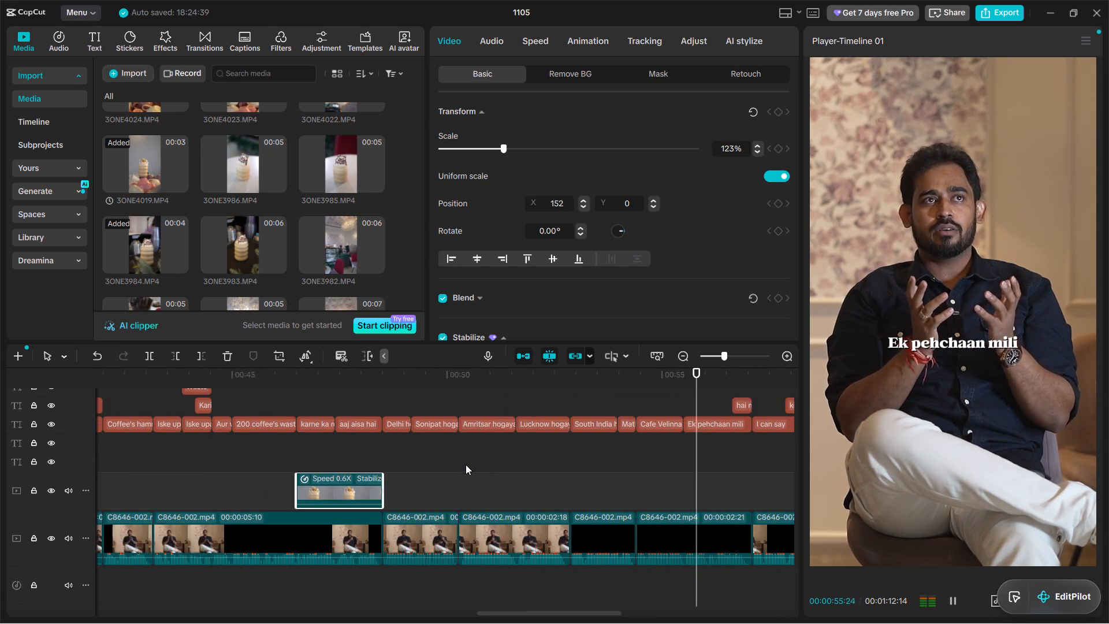
pyautogui.keyDown('alt'); pyautogui.scroll(-2, 466, 465); pyautogui.keyUp('alt')
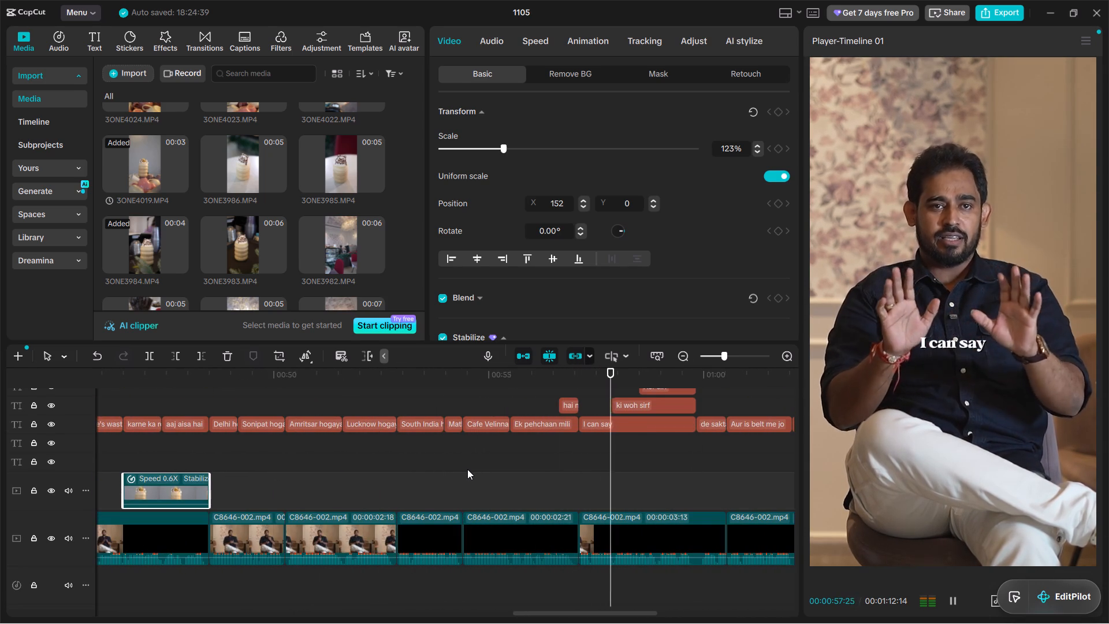
pyautogui.keyDown('alt'); pyautogui.scroll(-2, 468, 469); pyautogui.keyUp('alt')
pyautogui.keyDown('alt'); pyautogui.scroll(2, 337, 479); pyautogui.keyUp('alt')
pyautogui.press('space')
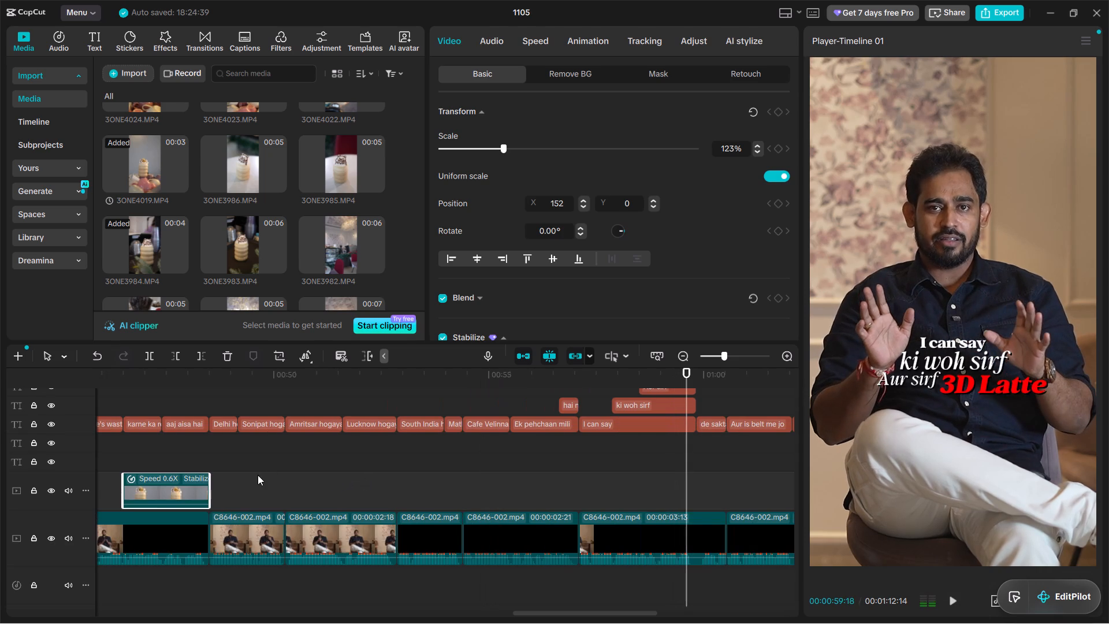
# Enlarge the C8646-002.mp4 clip that starts at the "Delhi hogaya" caption to a scale of about 352%.
pyautogui.click(254, 475)
pyautogui.click(204, 454)
pyautogui.click(208, 455)
pyautogui.keyDown('ctrl'); pyautogui.scroll(8, 269, 508); pyautogui.keyUp('ctrl')
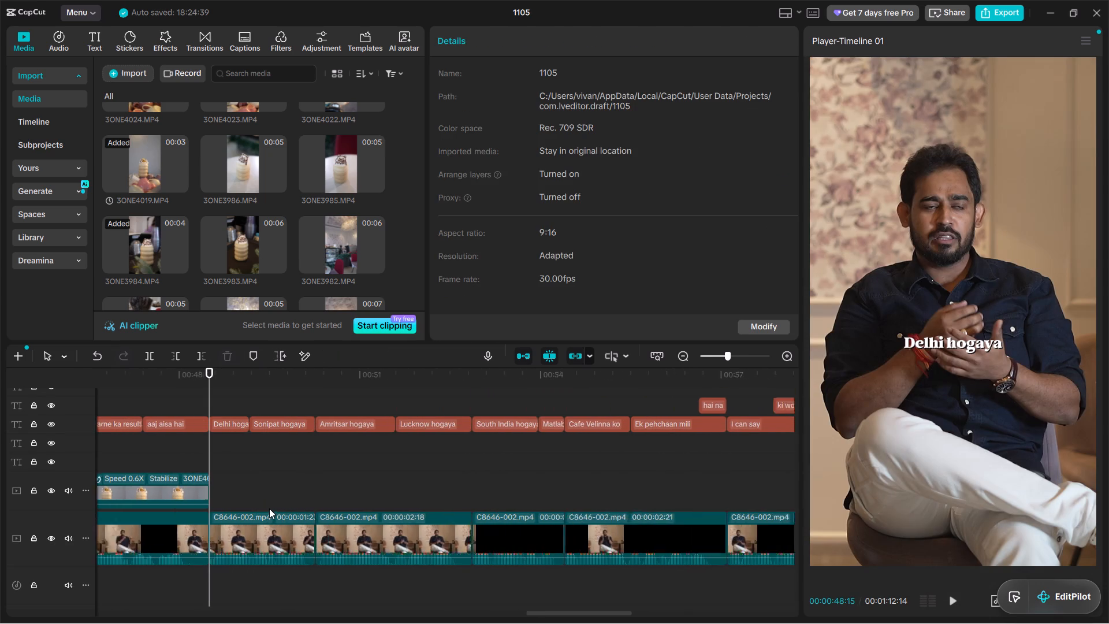
pyautogui.click(248, 534)
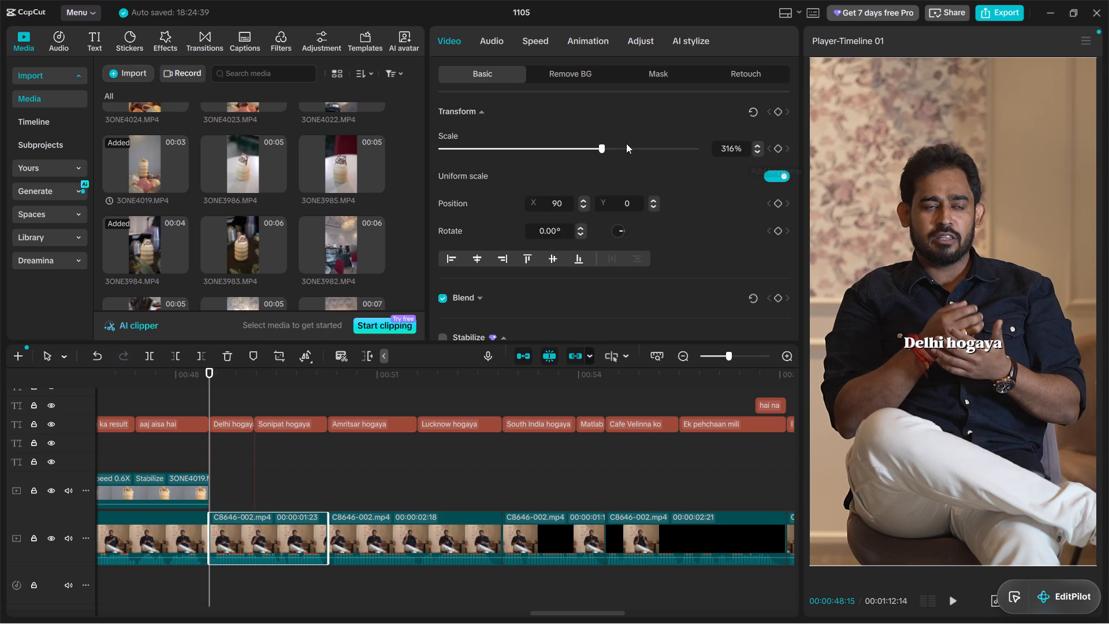
pyautogui.press('space')
pyautogui.press('space')
pyautogui.moveTo(609, 149); pyautogui.dragTo(620, 149)
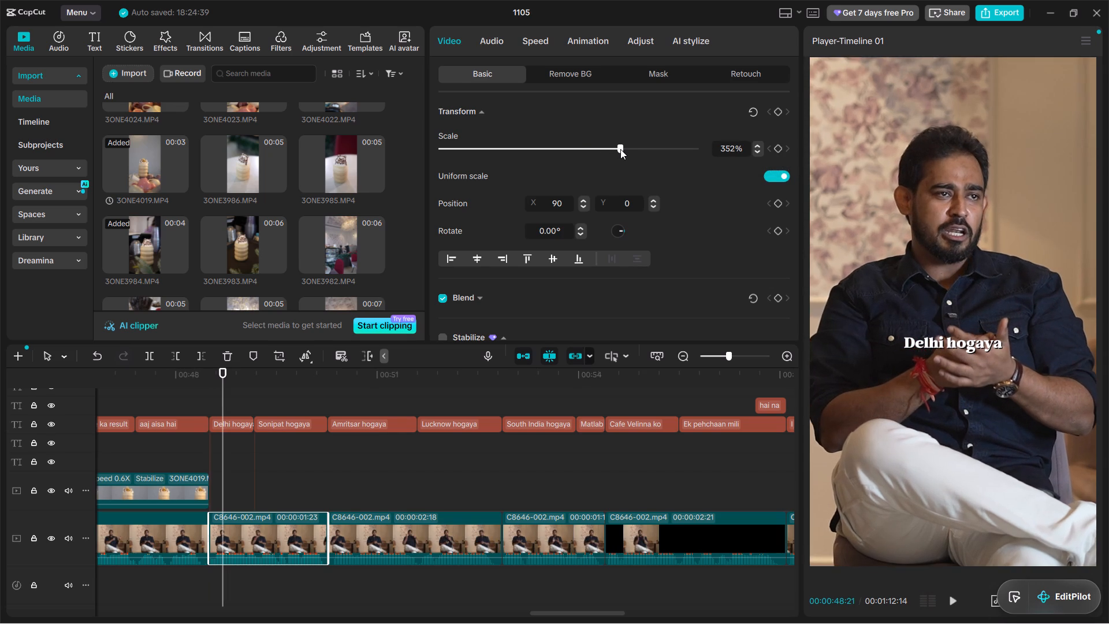
pyautogui.moveTo(620, 149); pyautogui.dragTo(622, 150)
# Play from the "aaj aisa hai" caption through "Amritsar hogaya" to review the enlarged talking-head shot.
pyautogui.click(189, 454)
pyautogui.click(172, 448)
pyautogui.press('space')
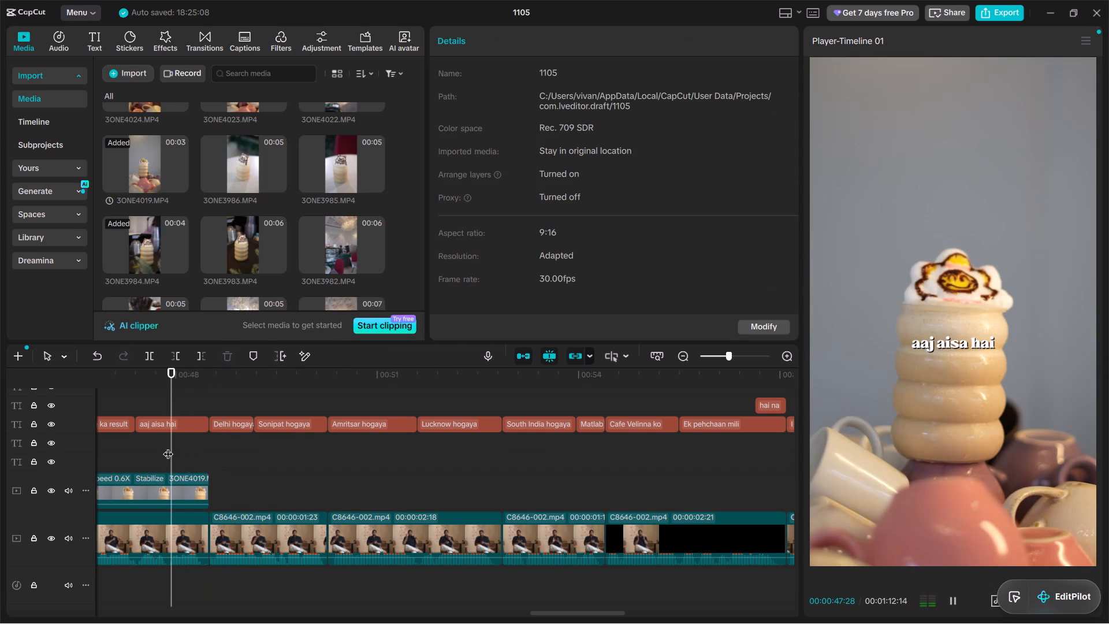
pyautogui.keyDown('alt'); pyautogui.scroll(4, 197, 469); pyautogui.keyUp('alt')
pyautogui.keyDown('alt'); pyautogui.scroll(-2, 204, 474); pyautogui.keyUp('alt')
pyautogui.keyDown('alt'); pyautogui.scroll(-1, 318, 502); pyautogui.keyUp('alt')
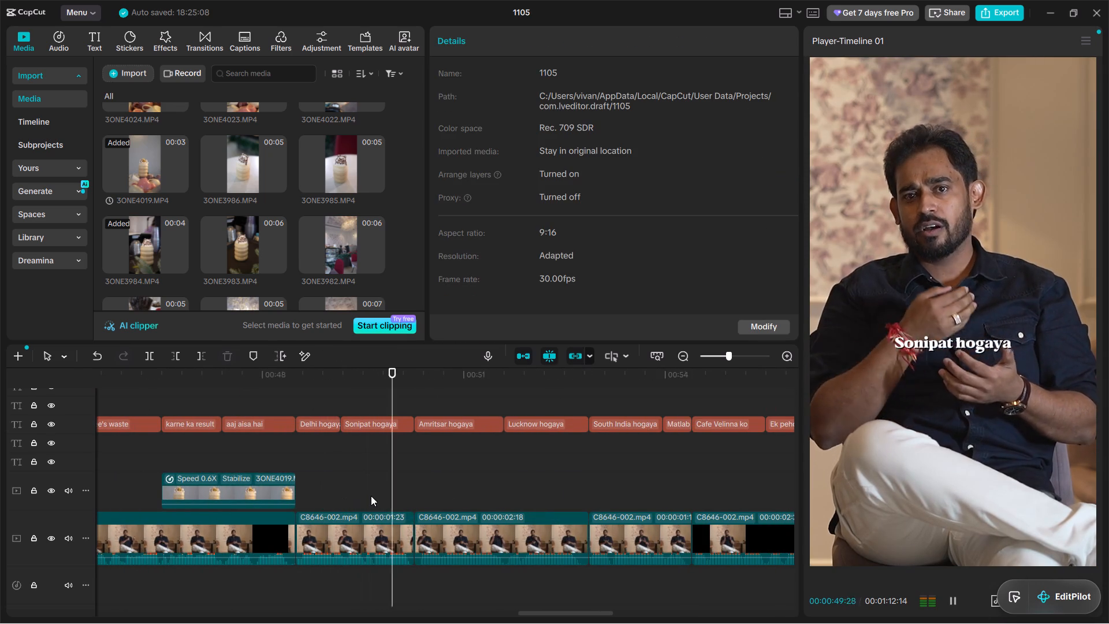
pyautogui.scroll(-1, 411, 492)
pyautogui.press('space')
pyautogui.press('space')
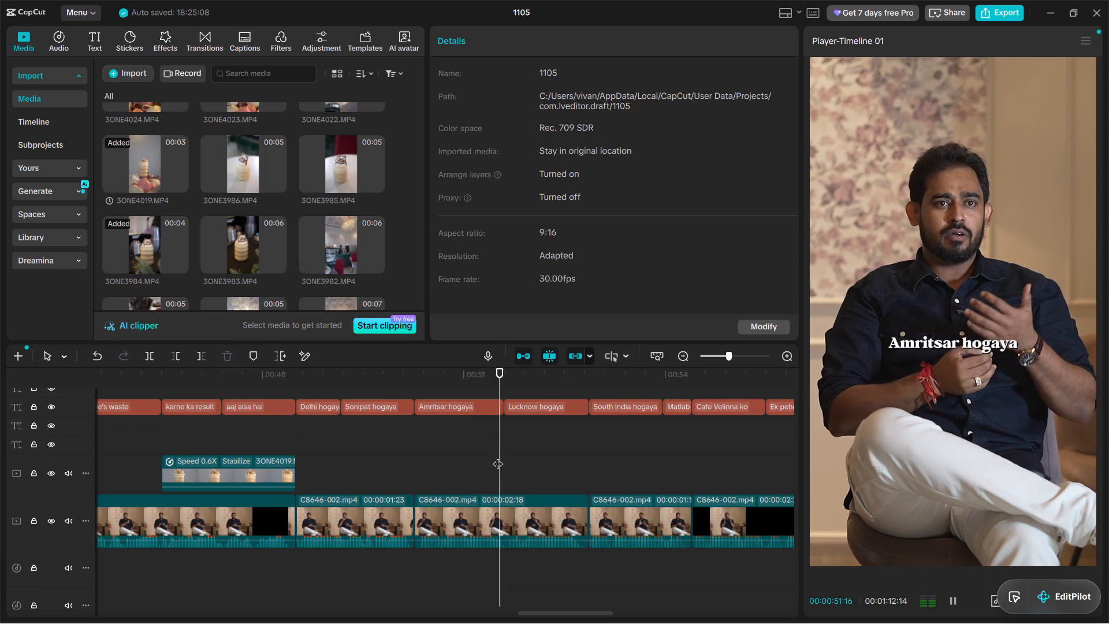
# Split the C8646-002.mp4 clip at 00:00:51:18, where "Lucknow hogaya" starts, and scale the second part to 347%.
pyautogui.click(505, 452)
pyautogui.keyDown('ctrl'); pyautogui.click(520, 512); pyautogui.keyUp('ctrl')
pyautogui.hotkey('ctrl', 'b')
pyautogui.keyDown('ctrl'); pyautogui.scroll(-2, 991, 233); pyautogui.keyUp('ctrl')
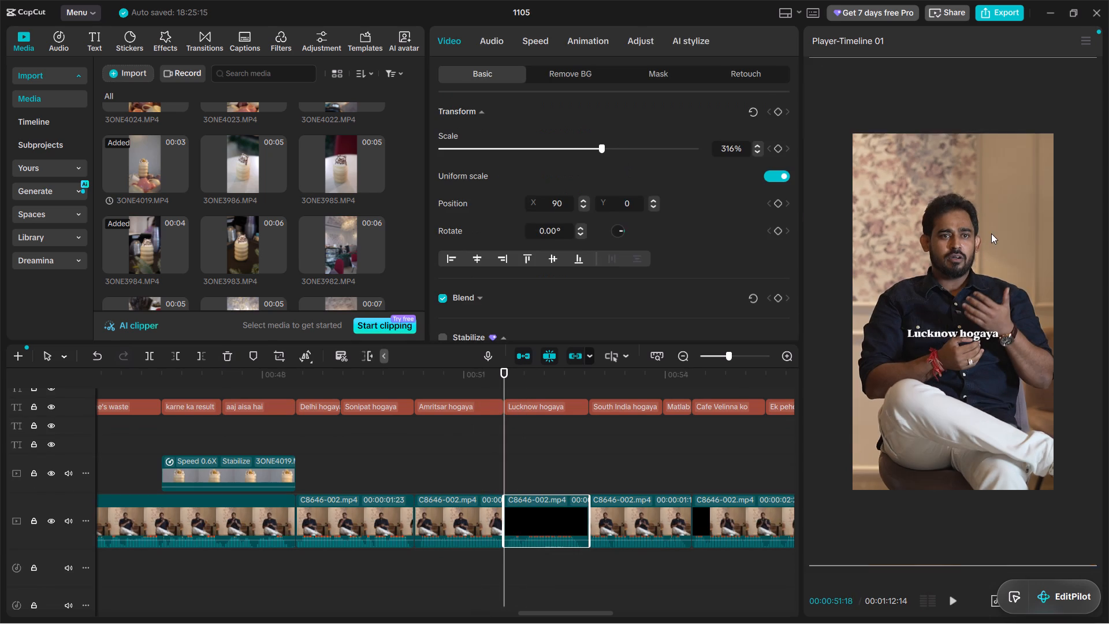
pyautogui.click(618, 145)
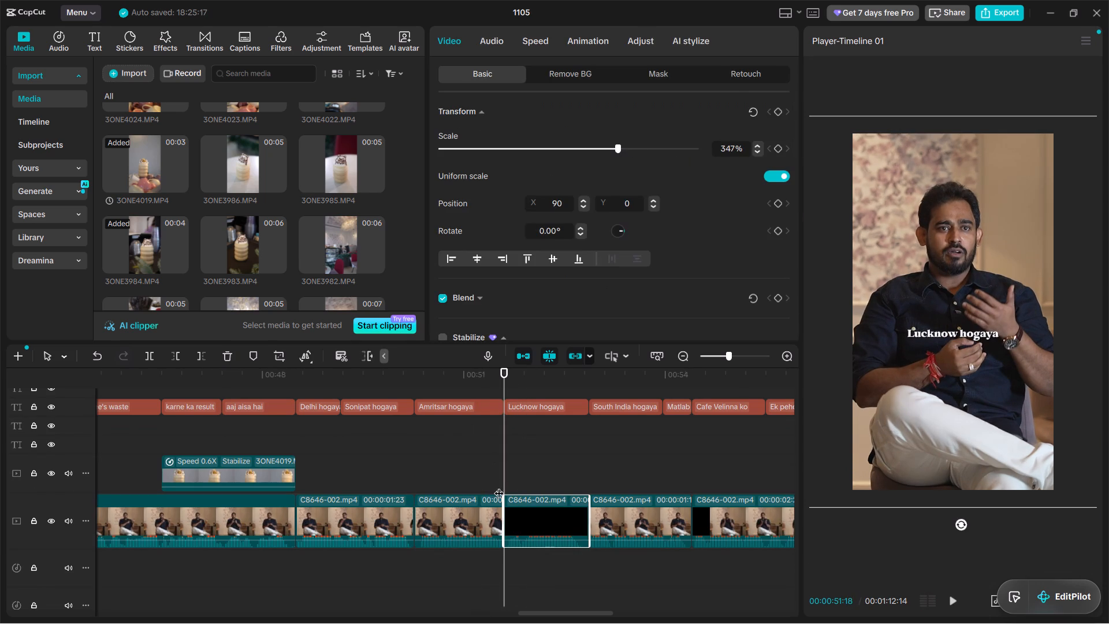
# Play from the end of the "Amritsar hogaya" caption to "Cafe Velinna ko" to review the talking-head cuts.
pyautogui.click(485, 470)
pyautogui.press('space')
pyautogui.keyDown('alt'); pyautogui.scroll(1, 518, 478); pyautogui.keyUp('alt')
pyautogui.keyDown('alt'); pyautogui.scroll(-2, 520, 481); pyautogui.keyUp('alt')
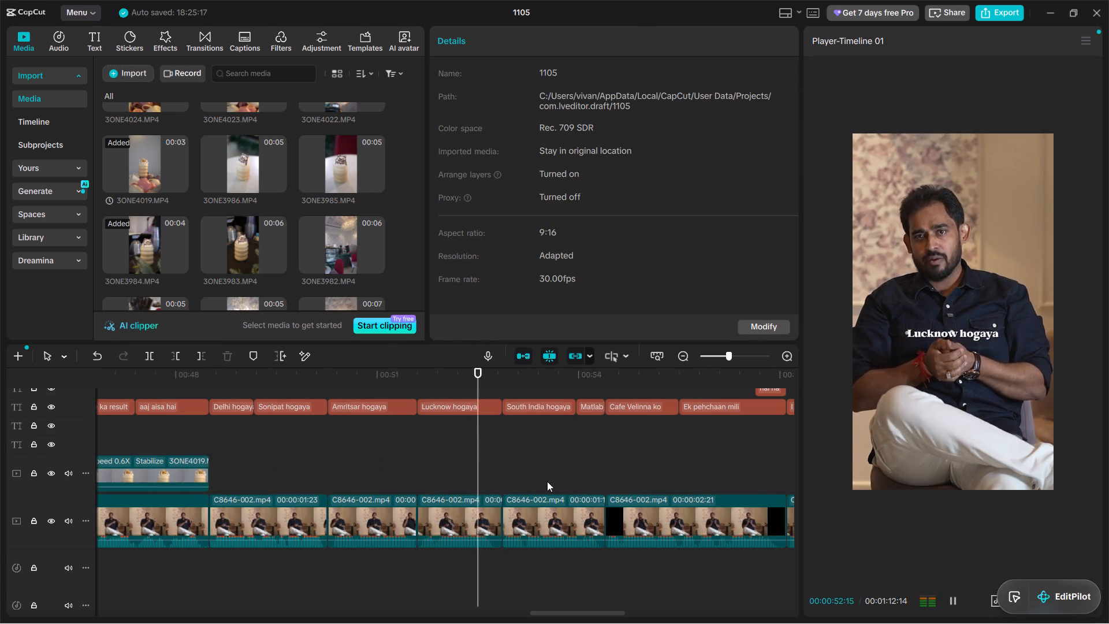
pyautogui.keyDown('alt'); pyautogui.scroll(-3, 547, 481); pyautogui.keyUp('alt')
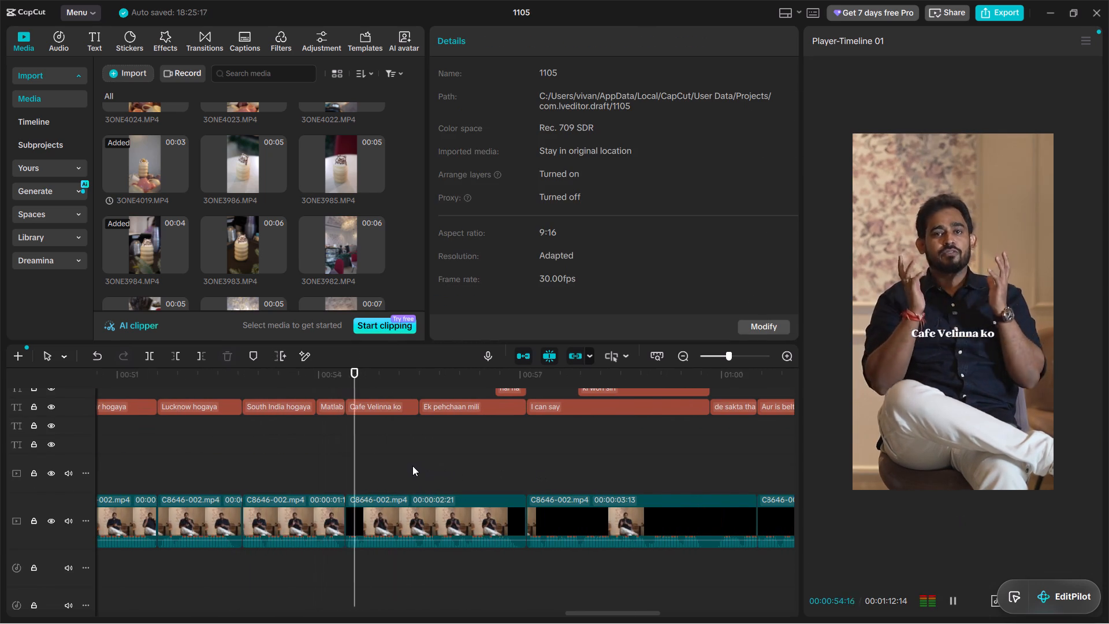
pyautogui.press('space')
# Add a scale keyframe to the C8646-002.mp4 clip at 00:00:54:12, where the "Cafe Velinna ko" caption starts.
pyautogui.click(356, 474)
pyautogui.click(348, 471)
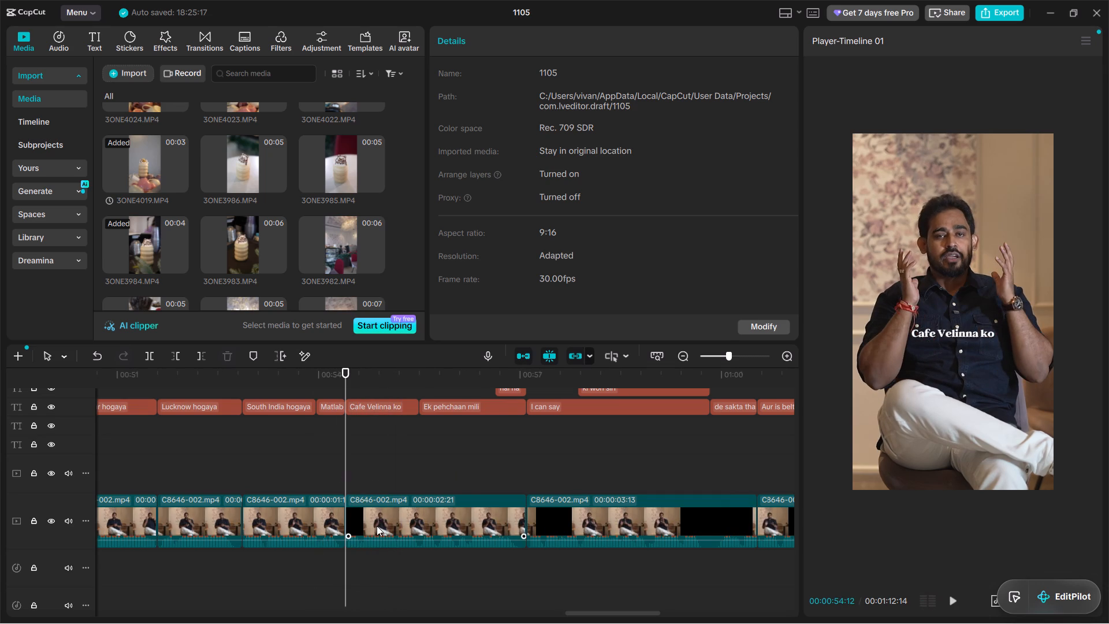
pyautogui.click(379, 526)
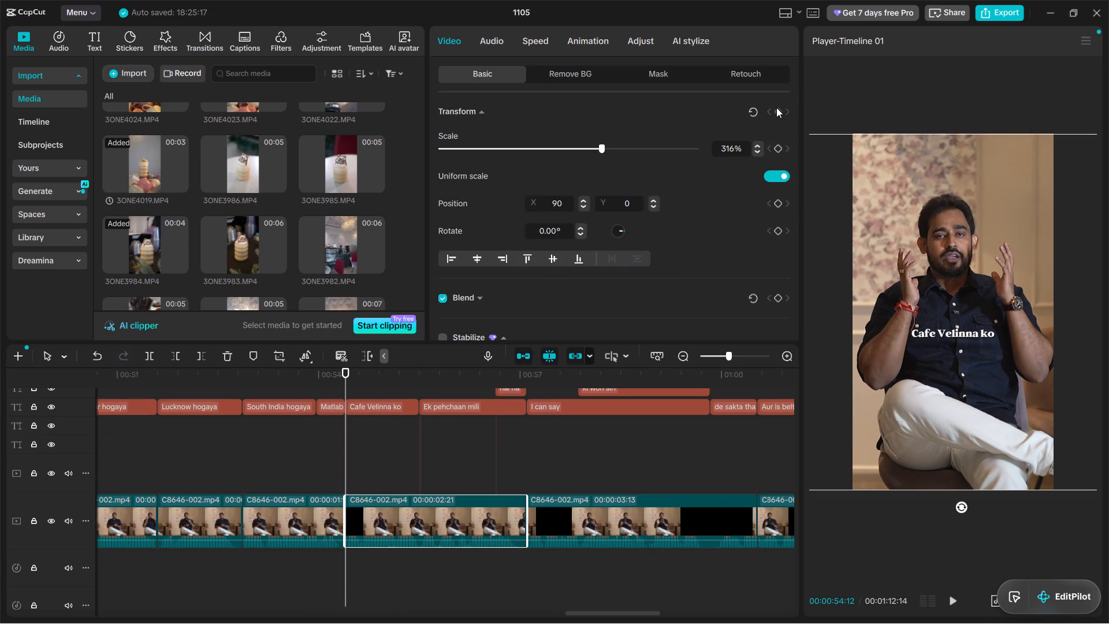
pyautogui.click(776, 150)
pyautogui.keyDown('ctrl'); pyautogui.scroll(-5, 896, 225); pyautogui.keyUp('ctrl')
pyautogui.keyDown('ctrl'); pyautogui.scroll(1, 954, 274); pyautogui.keyUp('ctrl')
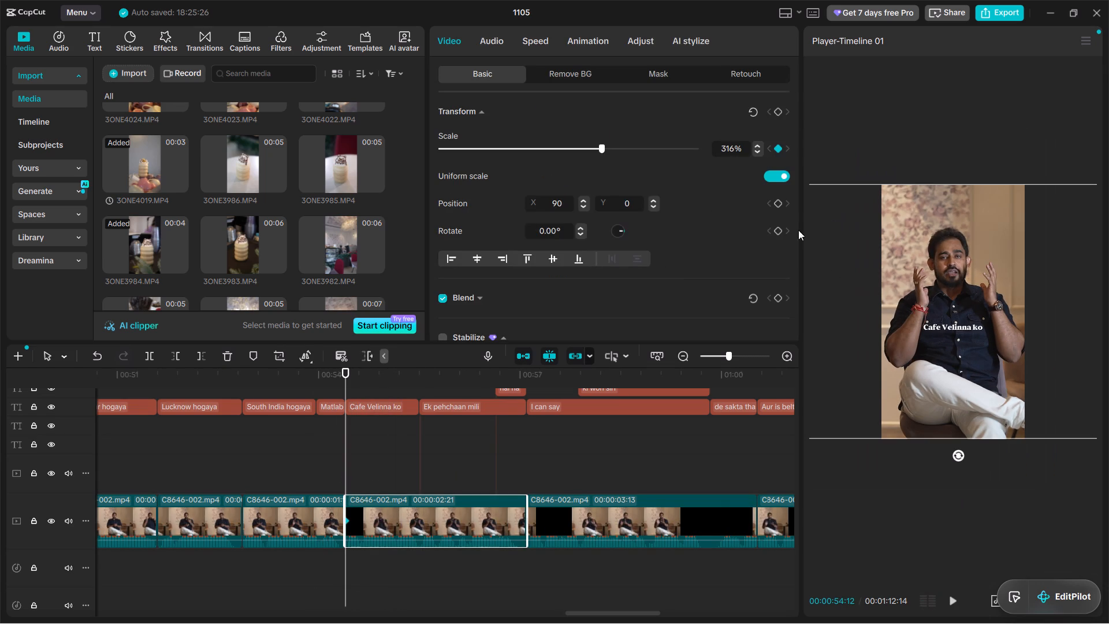
# Set the clip's scale to 360% at 00:00:55:03 and move that second keyframe to the end of the clip.
pyautogui.press('space')
pyautogui.press('space')
pyautogui.moveTo(605, 150); pyautogui.dragTo(622, 152)
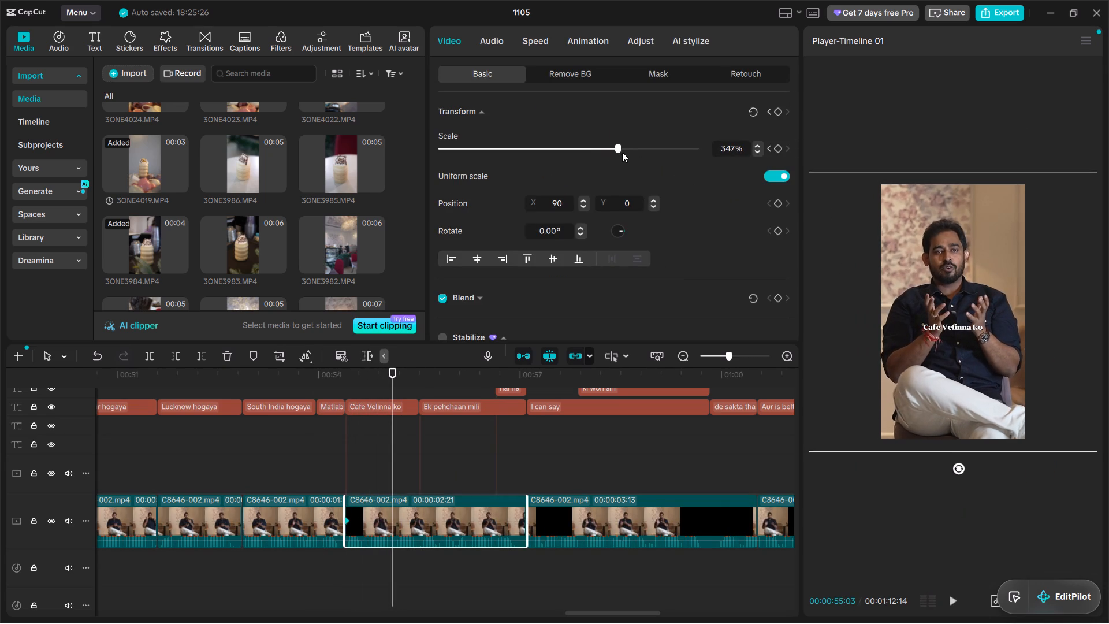
pyautogui.moveTo(622, 152); pyautogui.dragTo(624, 152)
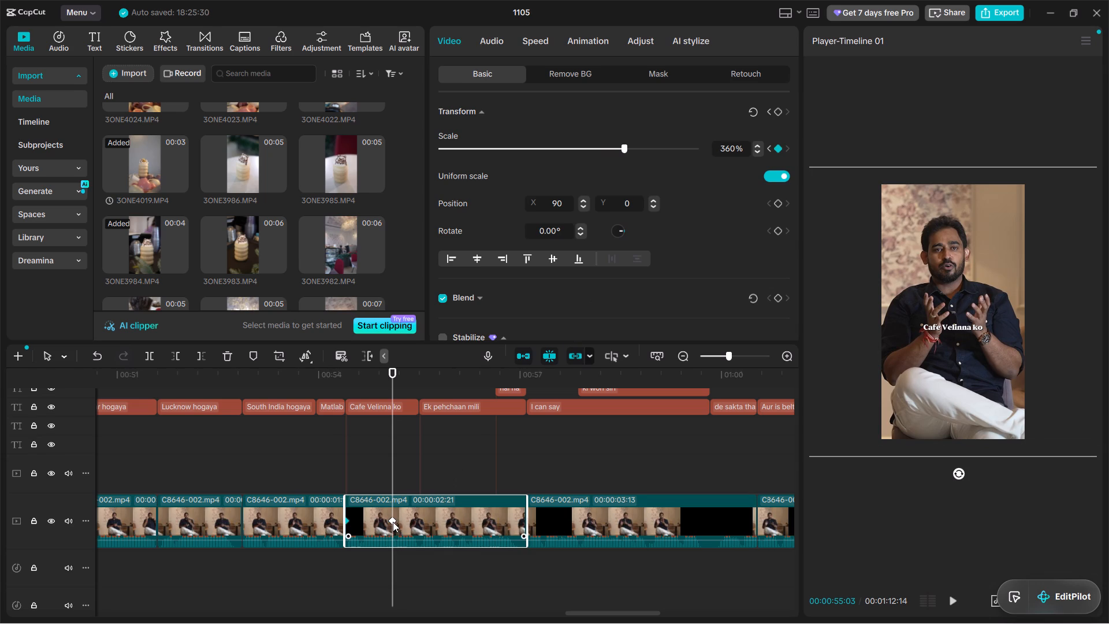
pyautogui.moveTo(390, 519); pyautogui.dragTo(557, 517)
# Play from the "Matlab" caption to "Heavy competitor hai" to review the keyframed zoom and the following speaker shots.
pyautogui.click(330, 469)
pyautogui.press('space')
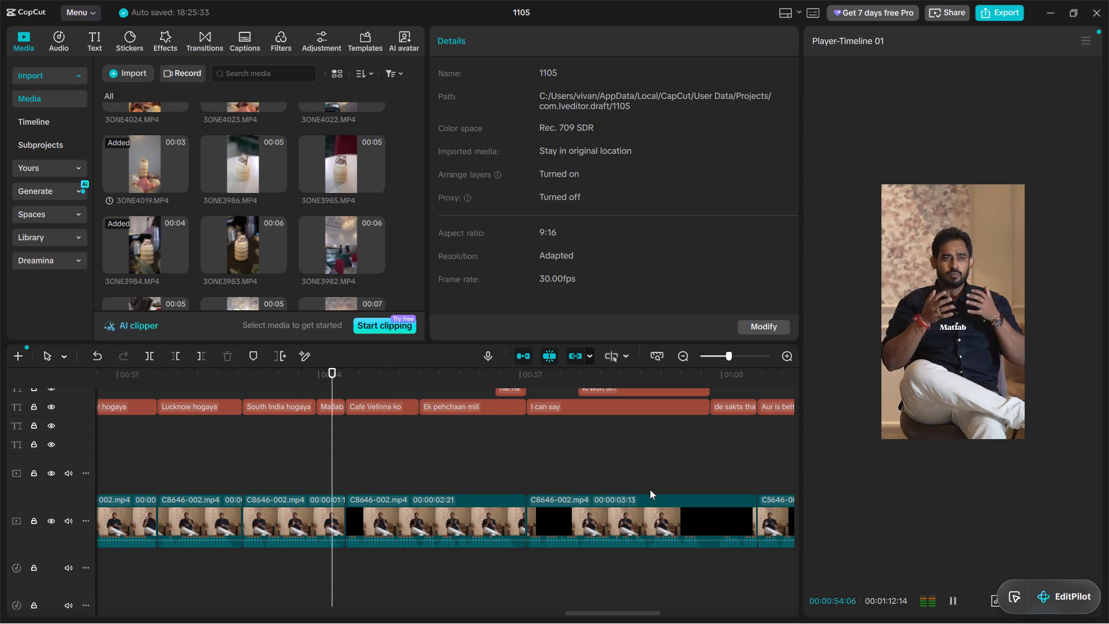
pyautogui.keyDown('ctrl'); pyautogui.scroll(4, 896, 366); pyautogui.keyUp('ctrl')
pyautogui.keyDown('ctrl'); pyautogui.scroll(-4, 898, 363); pyautogui.keyUp('ctrl')
pyautogui.keyDown('ctrl'); pyautogui.scroll(2, 897, 360); pyautogui.keyUp('ctrl')
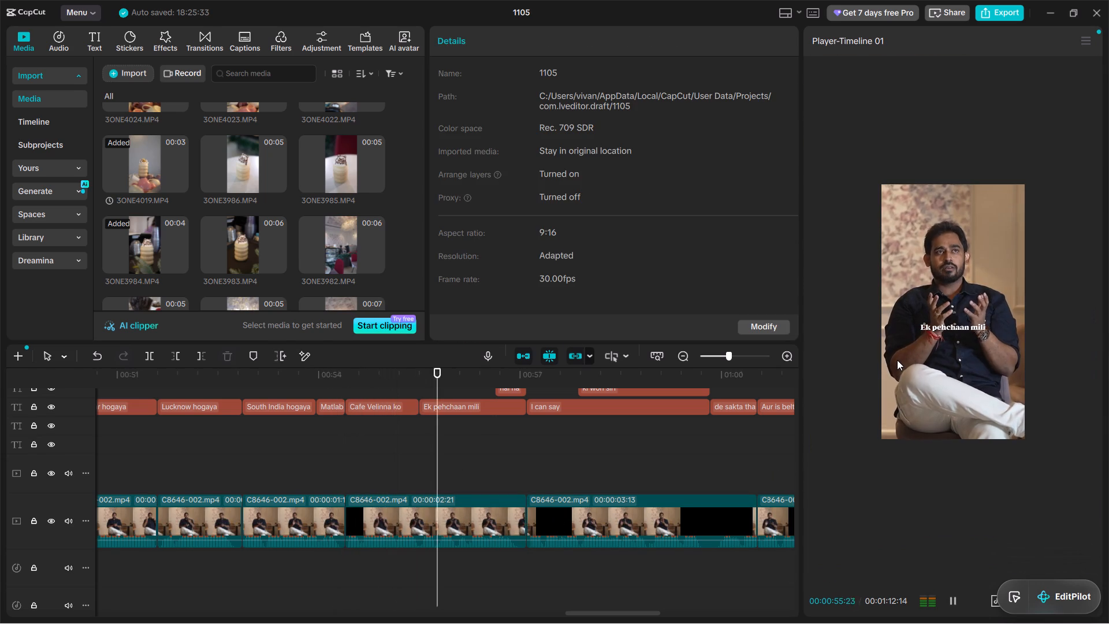
pyautogui.keyDown('ctrl'); pyautogui.scroll(4, 897, 360); pyautogui.keyUp('ctrl')
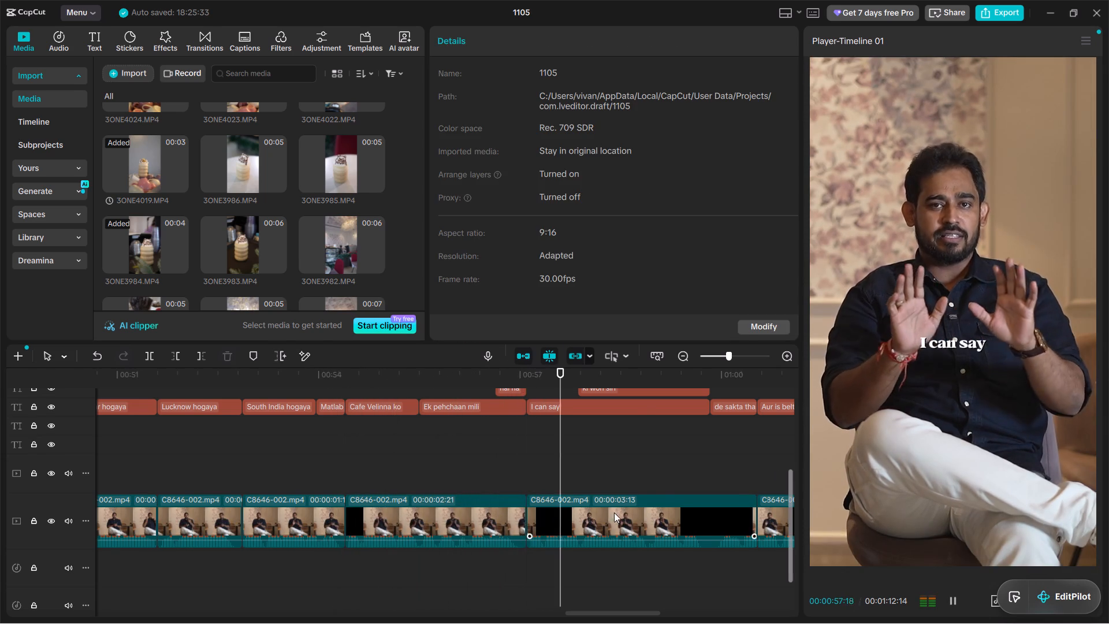
pyautogui.keyDown('alt'); pyautogui.scroll(-2, 606, 508); pyautogui.keyUp('alt')
pyautogui.scroll(3, 555, 473)
pyautogui.scroll(-4, 556, 473)
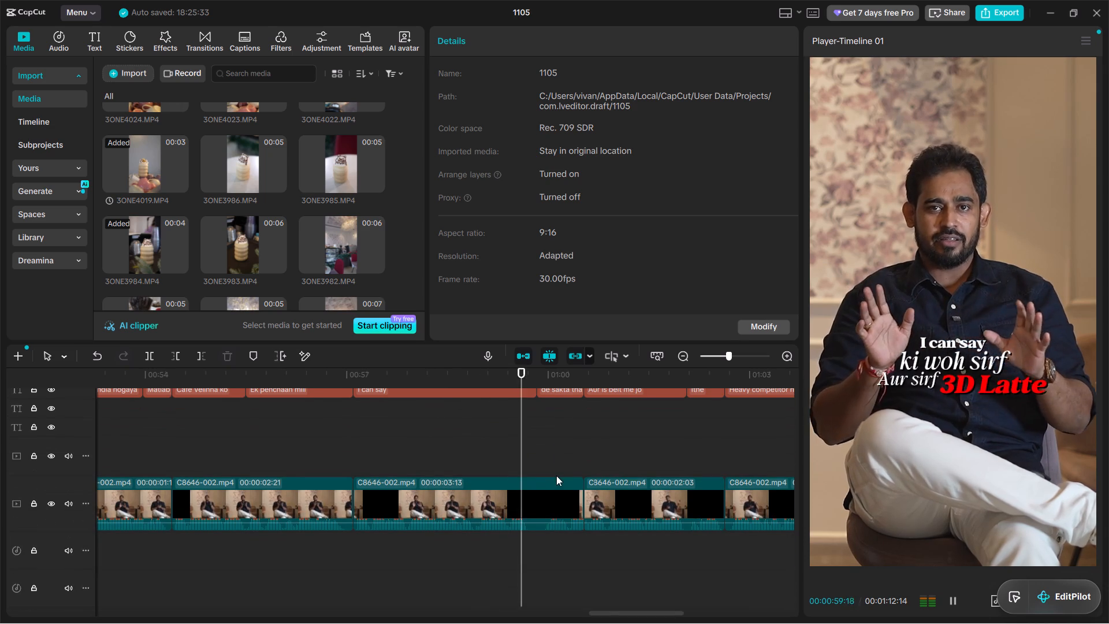
pyautogui.keyDown('alt'); pyautogui.scroll(-2, 571, 475); pyautogui.keyUp('alt')
pyautogui.keyDown('alt'); pyautogui.scroll(2, 535, 470); pyautogui.keyUp('alt')
pyautogui.keyDown('alt'); pyautogui.scroll(-1, 535, 470); pyautogui.keyUp('alt')
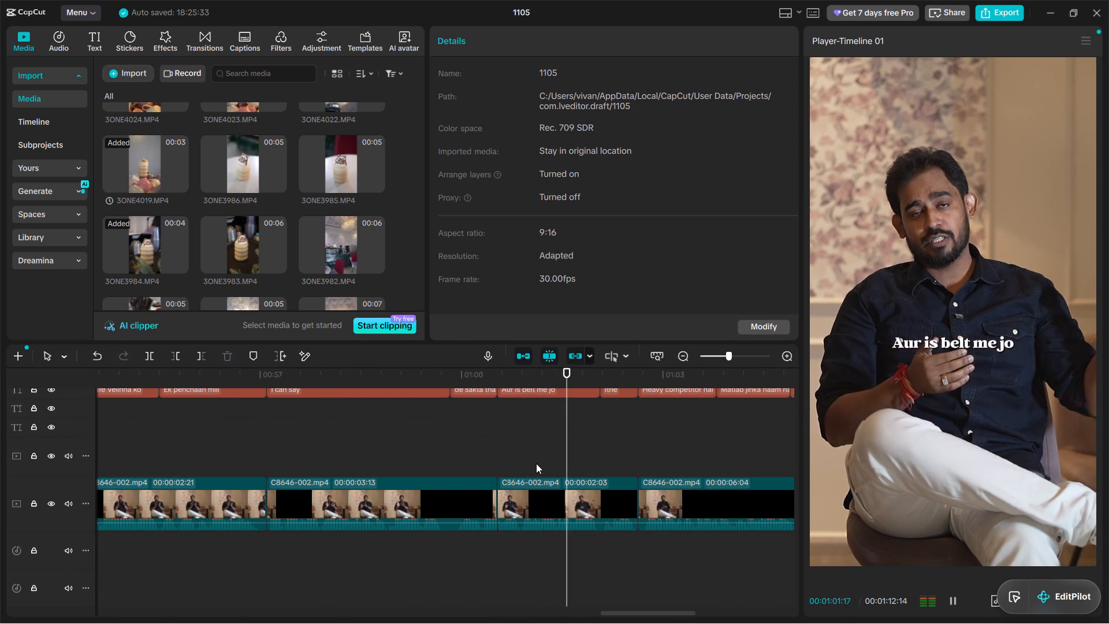
pyautogui.keyDown('alt'); pyautogui.scroll(-2, 539, 463); pyautogui.keyUp('alt')
pyautogui.keyDown('alt'); pyautogui.scroll(2, 529, 462); pyautogui.keyUp('alt')
pyautogui.press('space')
pyautogui.scroll(2, 311, 446)
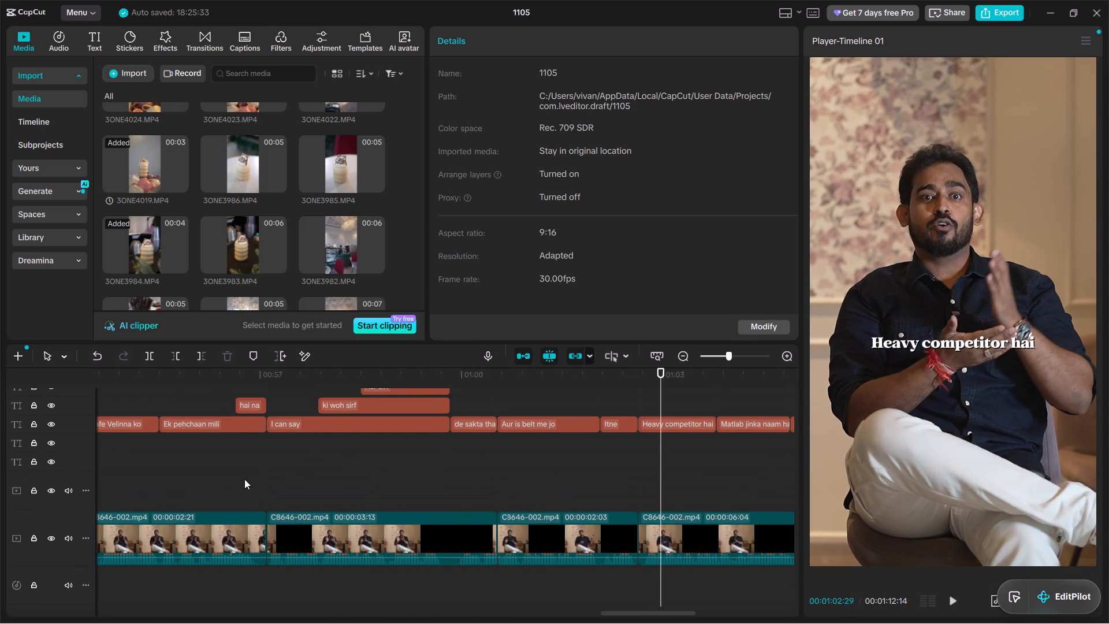
# Replay the line from "Ek pehchaan mili" to "3D Latte", then return to the start of the "I can say" caption at 00:00:57:03.
pyautogui.click(232, 476)
pyautogui.press('space')
pyautogui.keyDown('alt'); pyautogui.scroll(2, 290, 473); pyautogui.keyUp('alt')
pyautogui.keyDown('alt'); pyautogui.scroll(-2, 451, 488); pyautogui.keyUp('alt')
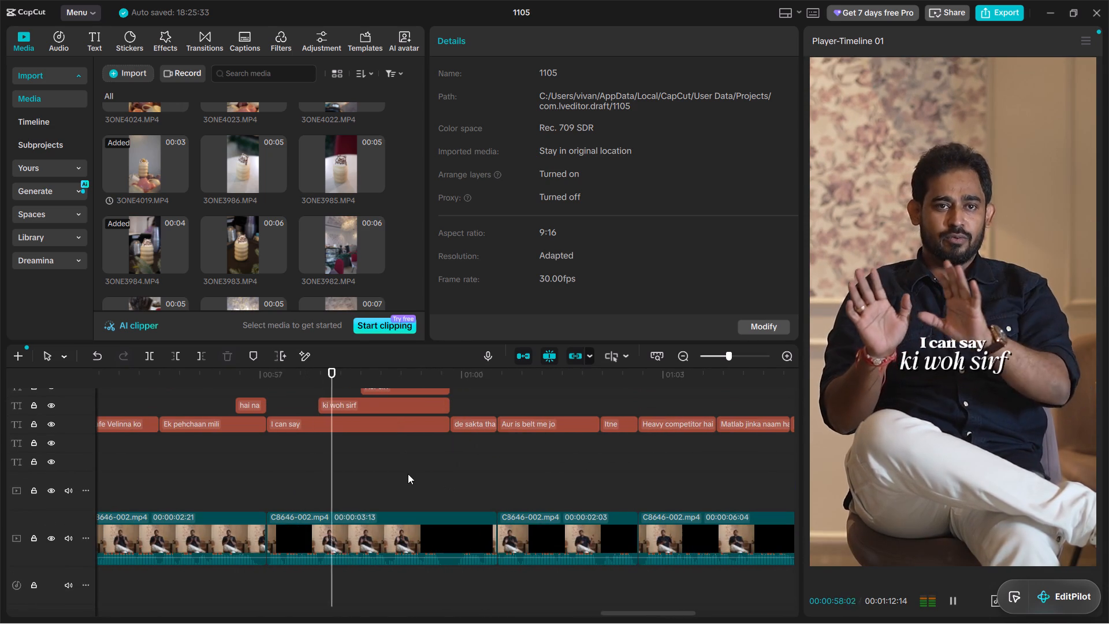
pyautogui.press('space')
pyautogui.press('space')
pyautogui.scroll(4, 366, 464)
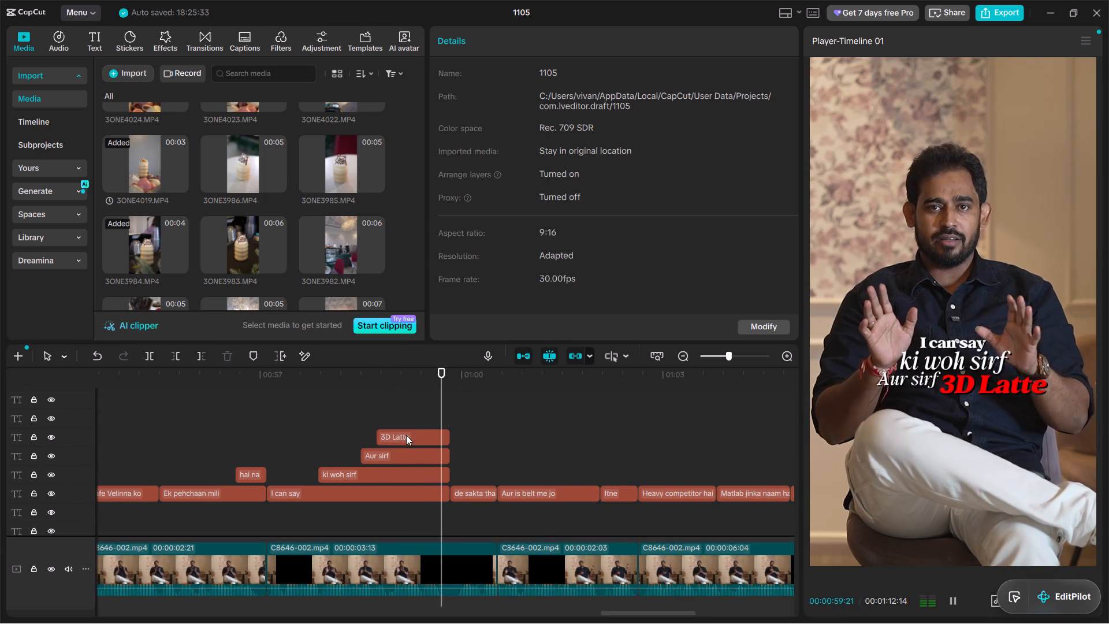
pyautogui.click(259, 432)
pyautogui.moveTo(260, 432); pyautogui.dragTo(267, 436)
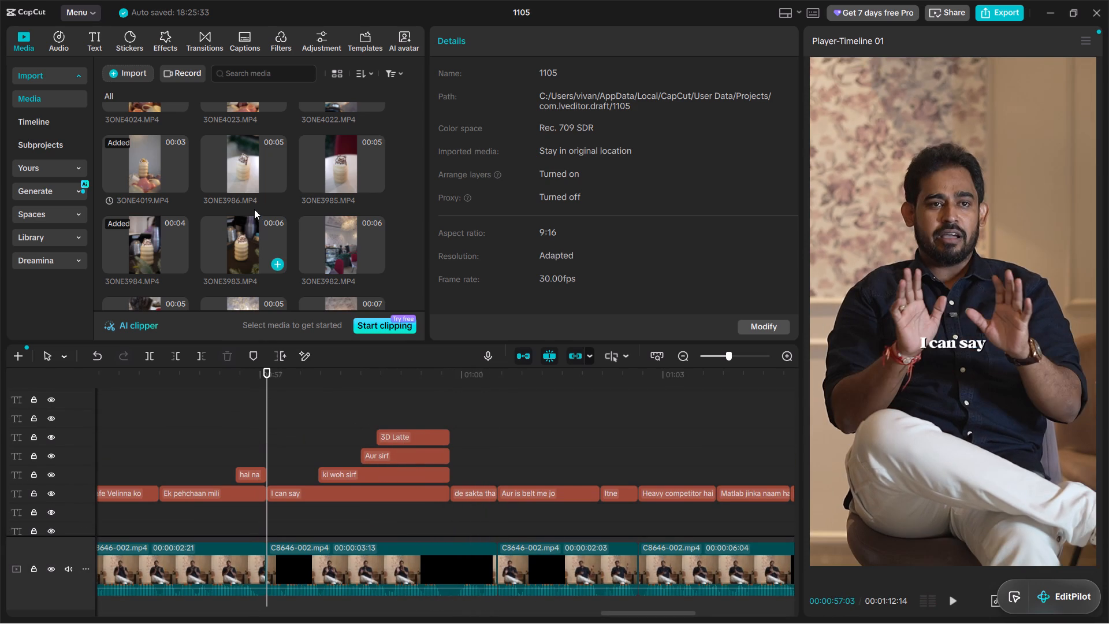
# Browse the imported media and preview the 3D latte clips, including 3ONE4231.MP4 to 3ONE4237.MP4, for B-roll matching the line.
pyautogui.click(254, 162)
pyautogui.scroll(9, 296, 180)
pyautogui.scroll(-14, 306, 184)
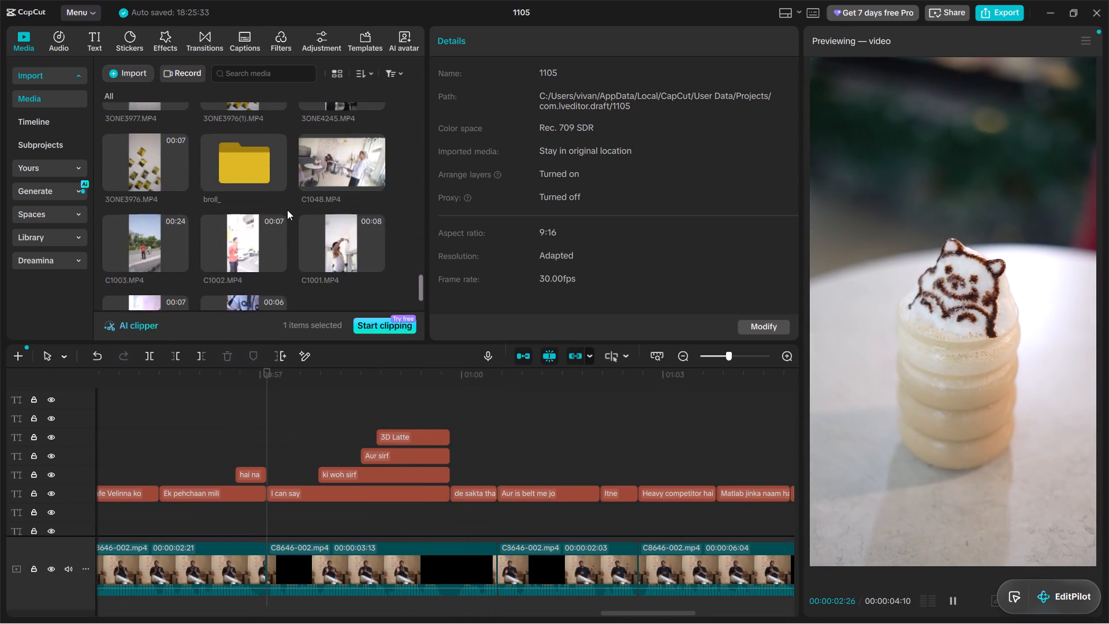
pyautogui.scroll(-1, 287, 210)
pyautogui.scroll(19, 242, 221)
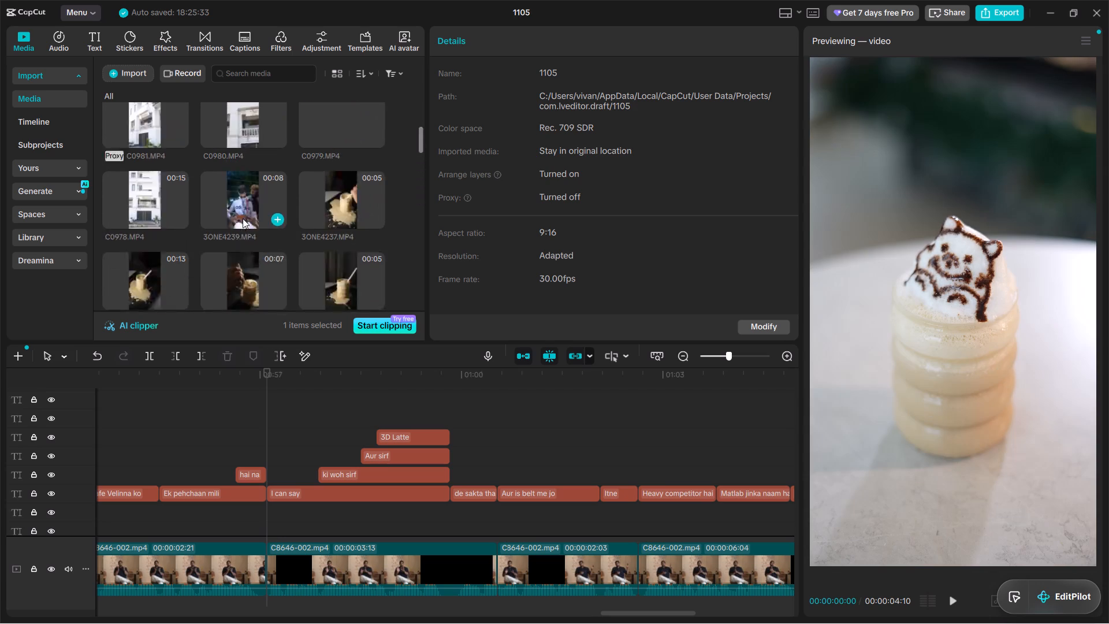
pyautogui.scroll(1, 243, 218)
pyautogui.scroll(-1, 243, 218)
pyautogui.click(239, 273)
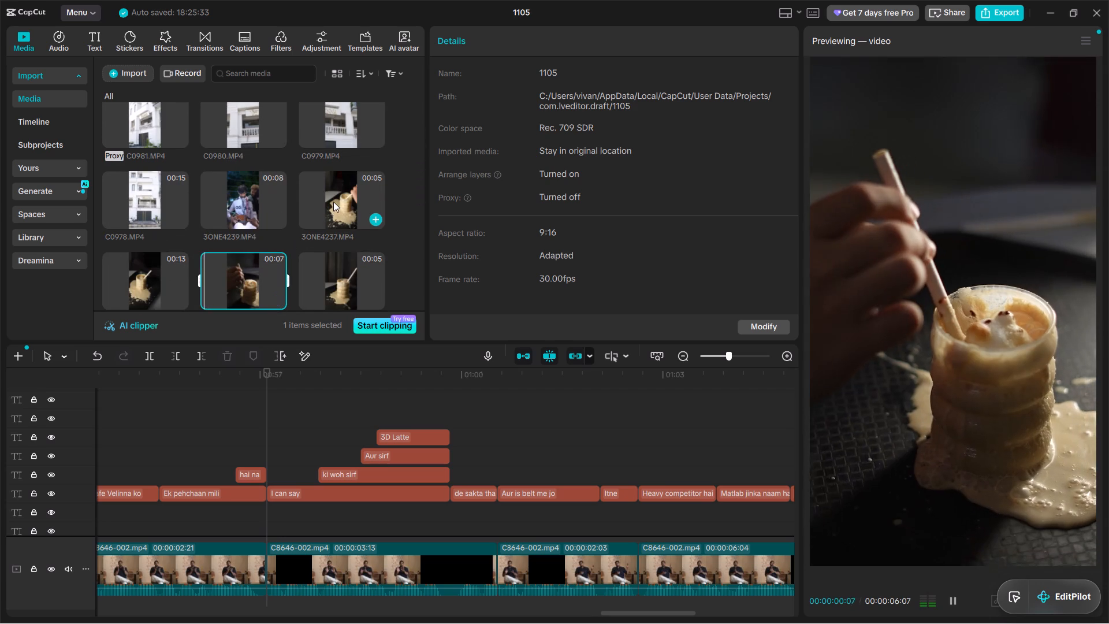
pyautogui.click(333, 202)
pyautogui.scroll(-1, 331, 203)
pyautogui.click(329, 209)
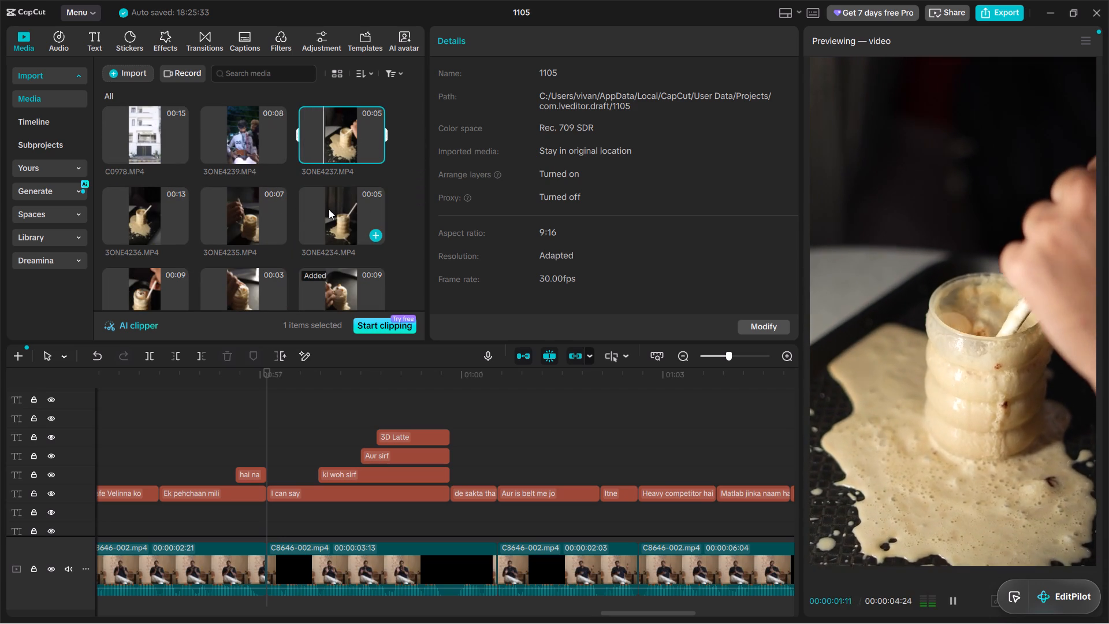
pyautogui.scroll(-1, 327, 214)
pyautogui.click(333, 218)
pyautogui.click(227, 221)
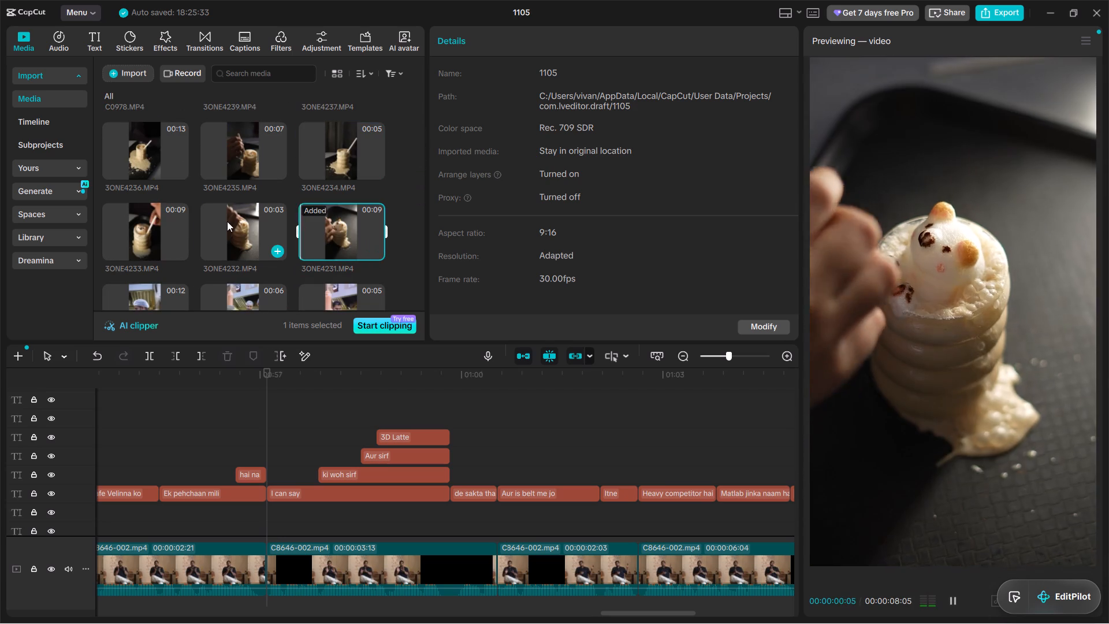
pyautogui.scroll(-1, 227, 221)
pyautogui.click(139, 174)
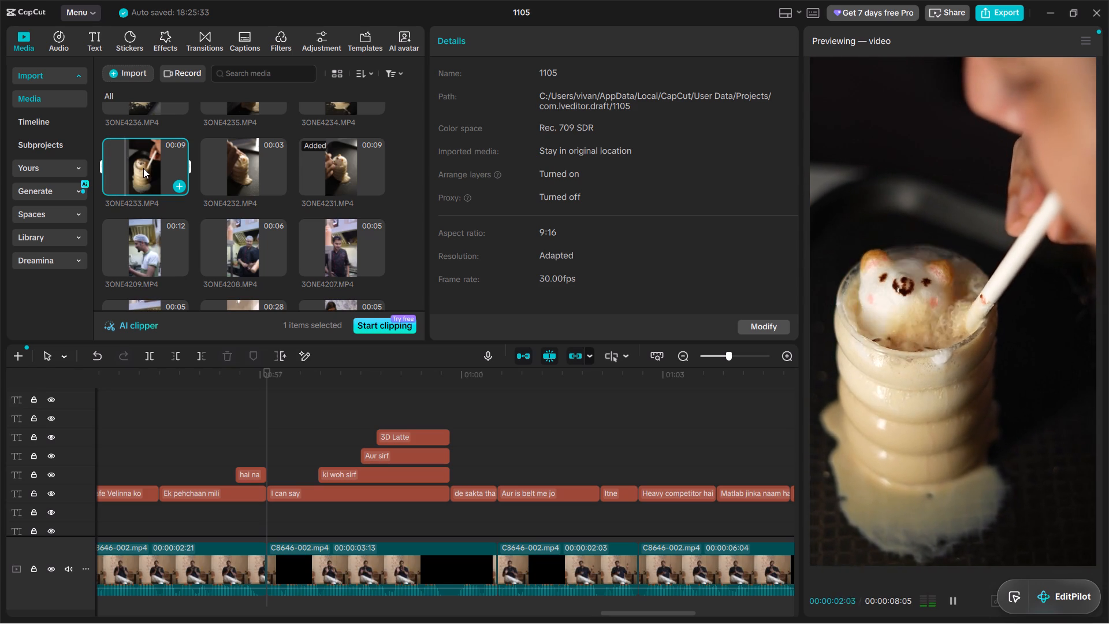
# Place 3ONE4233.MP4 on the overlay track directly above the speaker video, beneath the captions, starting at 00:00:57:03.
pyautogui.moveTo(144, 169); pyautogui.dragTo(320, 510)
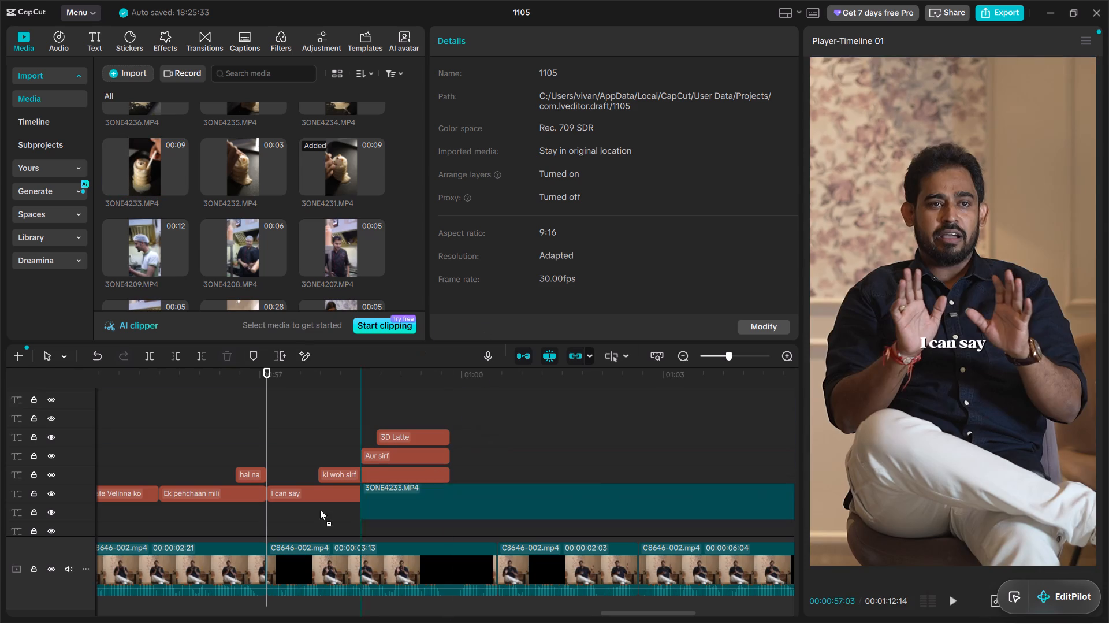
pyautogui.moveTo(320, 510); pyautogui.dragTo(270, 521)
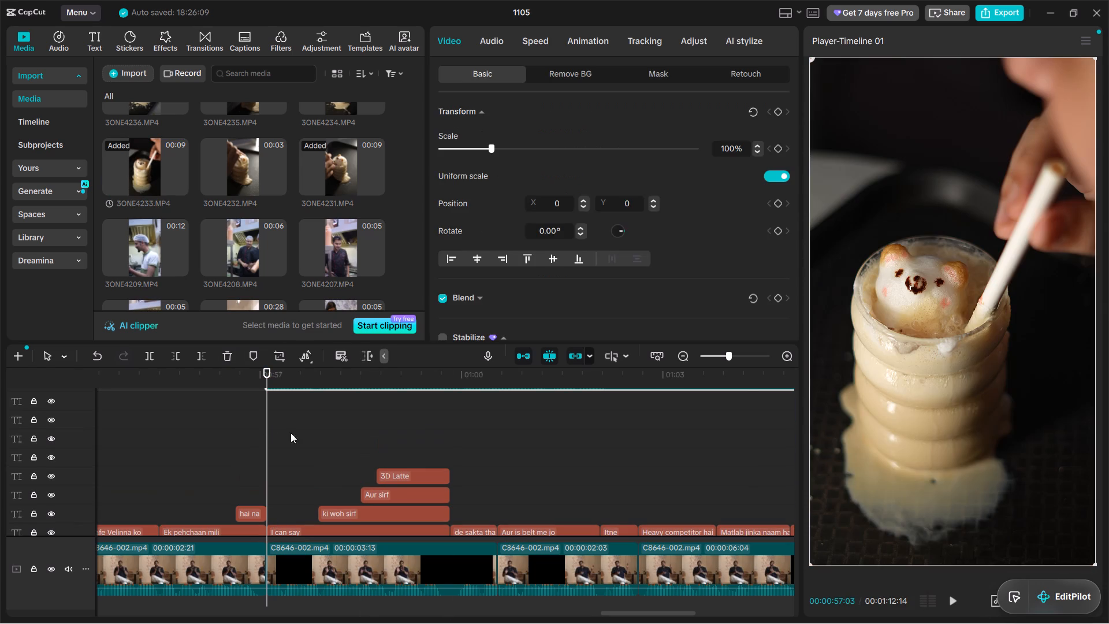
pyautogui.scroll(2, 325, 408)
pyautogui.moveTo(332, 402); pyautogui.dragTo(336, 458)
pyautogui.scroll(-9, 363, 427)
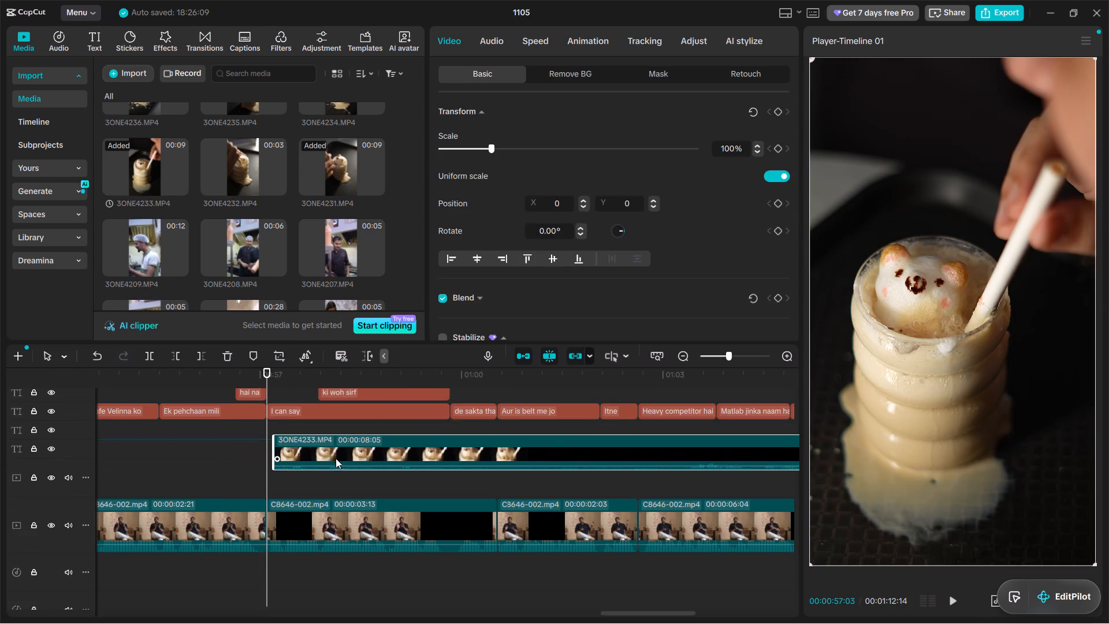
pyautogui.moveTo(336, 458); pyautogui.dragTo(334, 451)
pyautogui.moveTo(327, 425); pyautogui.dragTo(333, 490)
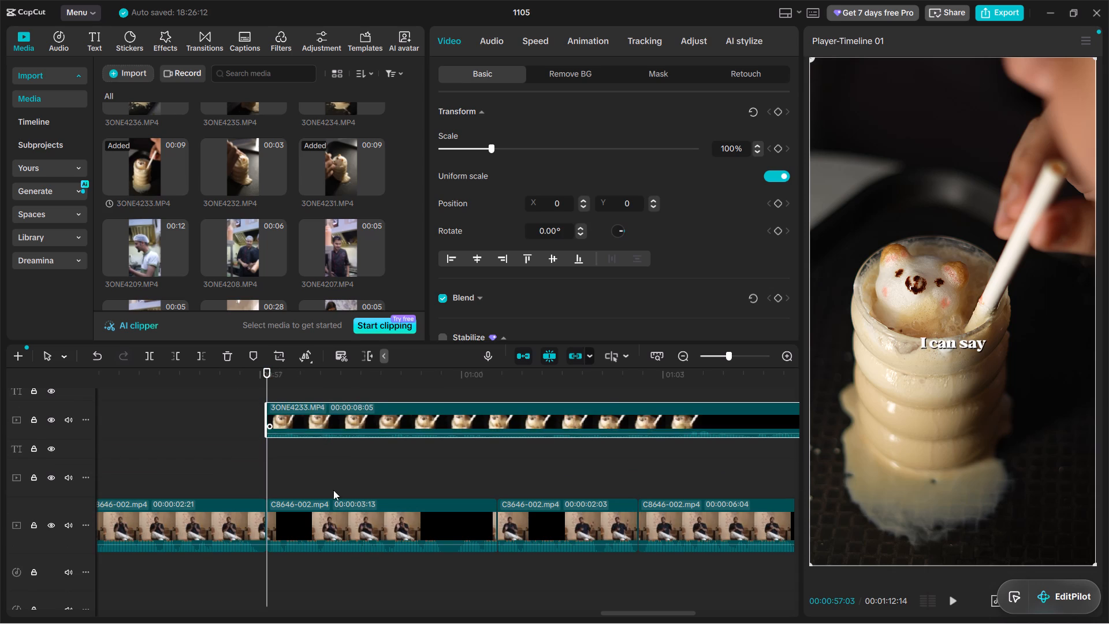
pyautogui.moveTo(333, 490); pyautogui.dragTo(327, 489)
pyautogui.scroll(5, 286, 443)
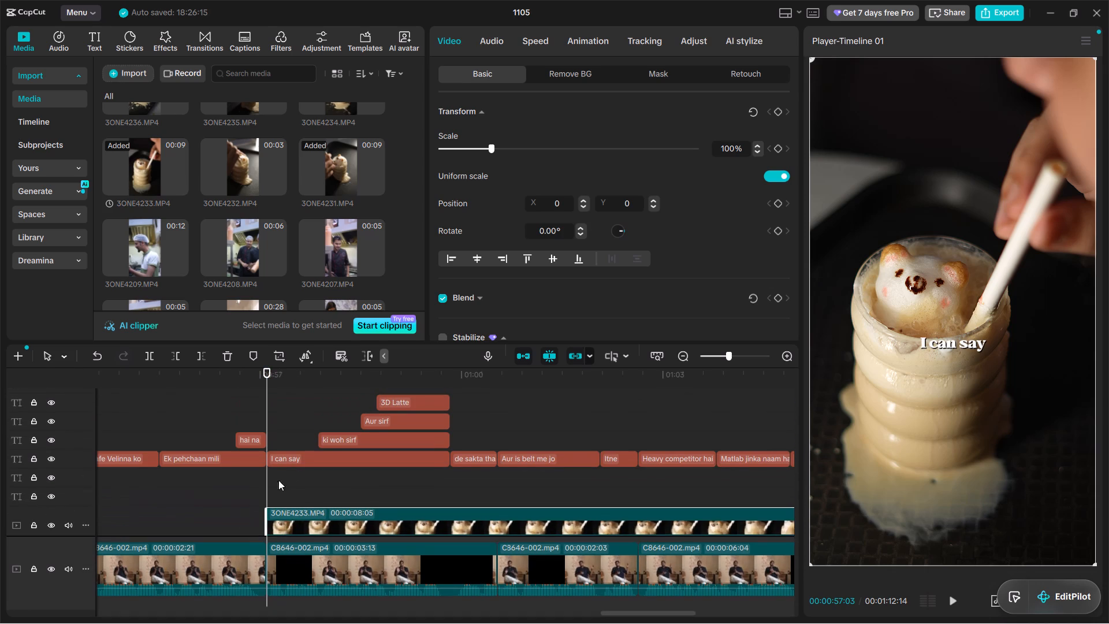
# Play the overlay, trim its start to leave 00:00:06:03, and realign it with the start of the "I can say" caption.
pyautogui.click(233, 510)
pyautogui.press('space')
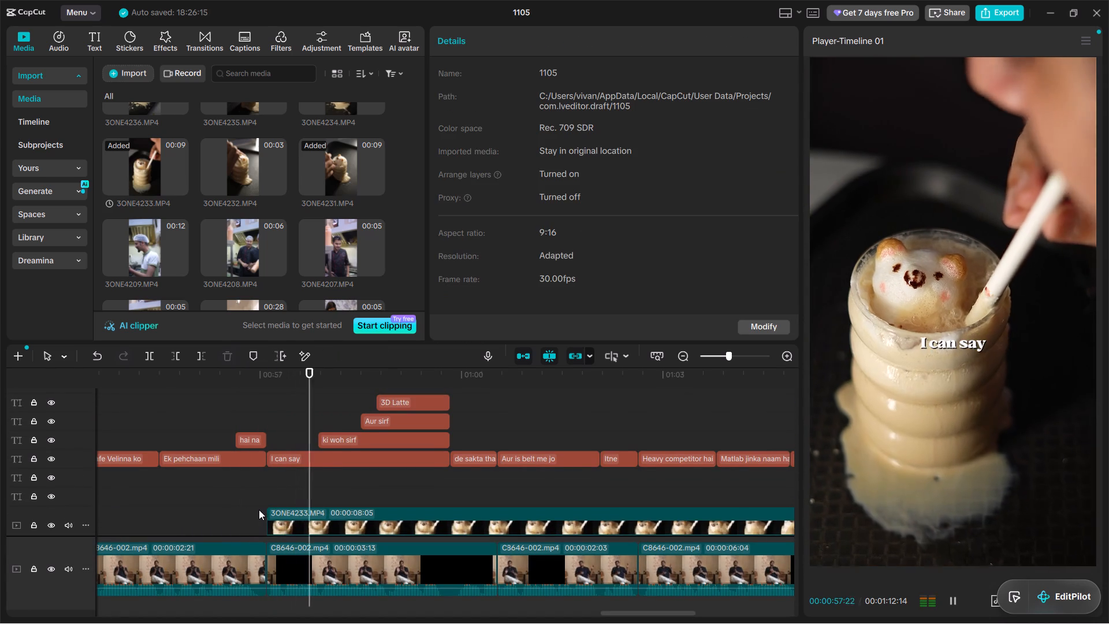
pyautogui.scroll(-1, 275, 517)
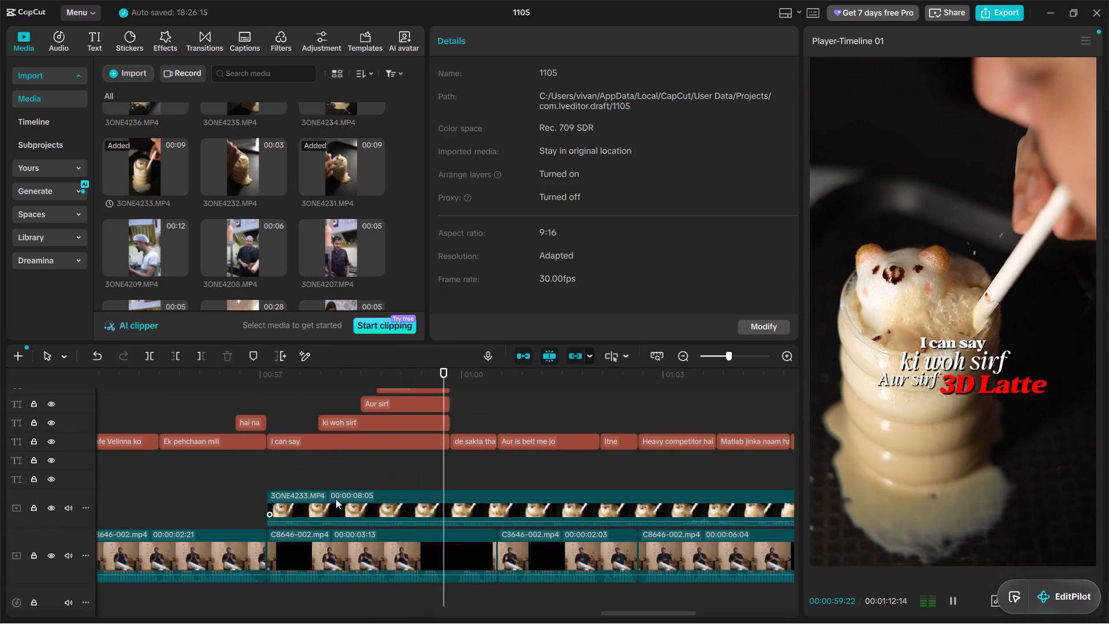
pyautogui.press('space')
pyautogui.click(395, 511)
pyautogui.moveTo(265, 502); pyautogui.dragTo(412, 499)
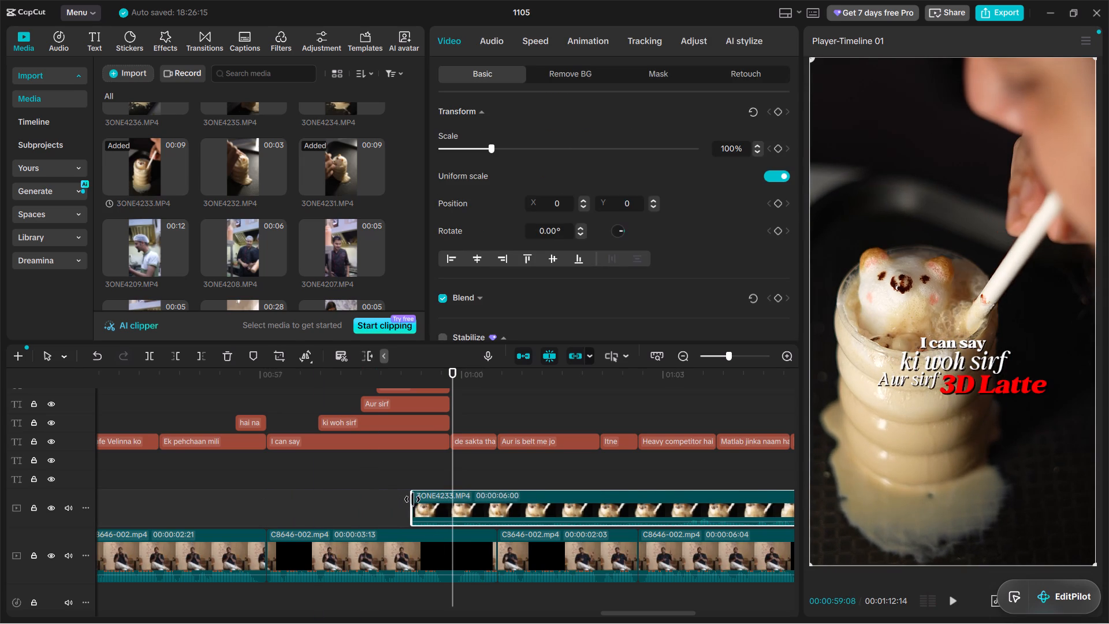
pyautogui.moveTo(412, 499); pyautogui.dragTo(406, 499)
pyautogui.moveTo(433, 508); pyautogui.dragTo(329, 509)
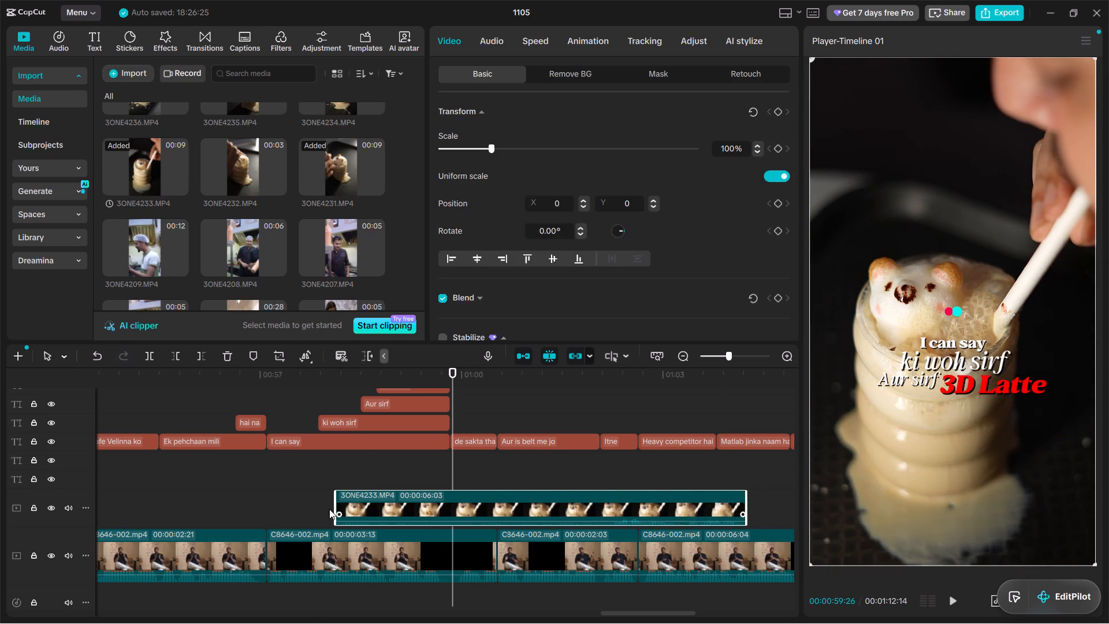
pyautogui.moveTo(329, 509); pyautogui.dragTo(296, 507)
# Slow the 3ONE4233.MP4 clip to 0.63x and apply Smooth slow-mo with the Optical flow method.
pyautogui.click(493, 37)
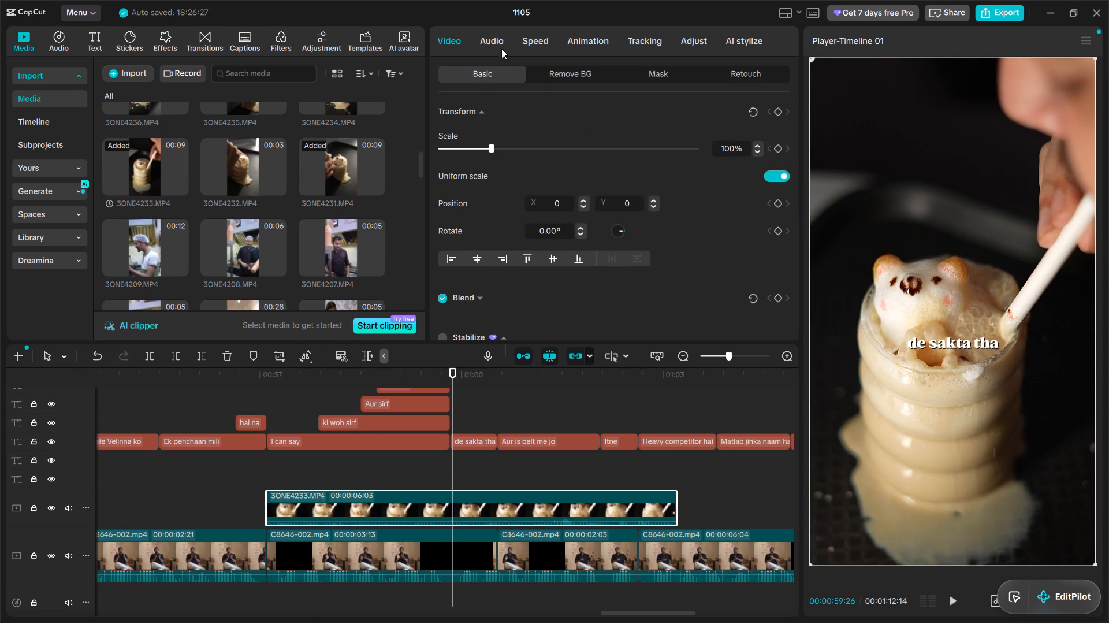
pyautogui.click(538, 39)
pyautogui.moveTo(495, 135); pyautogui.dragTo(470, 136)
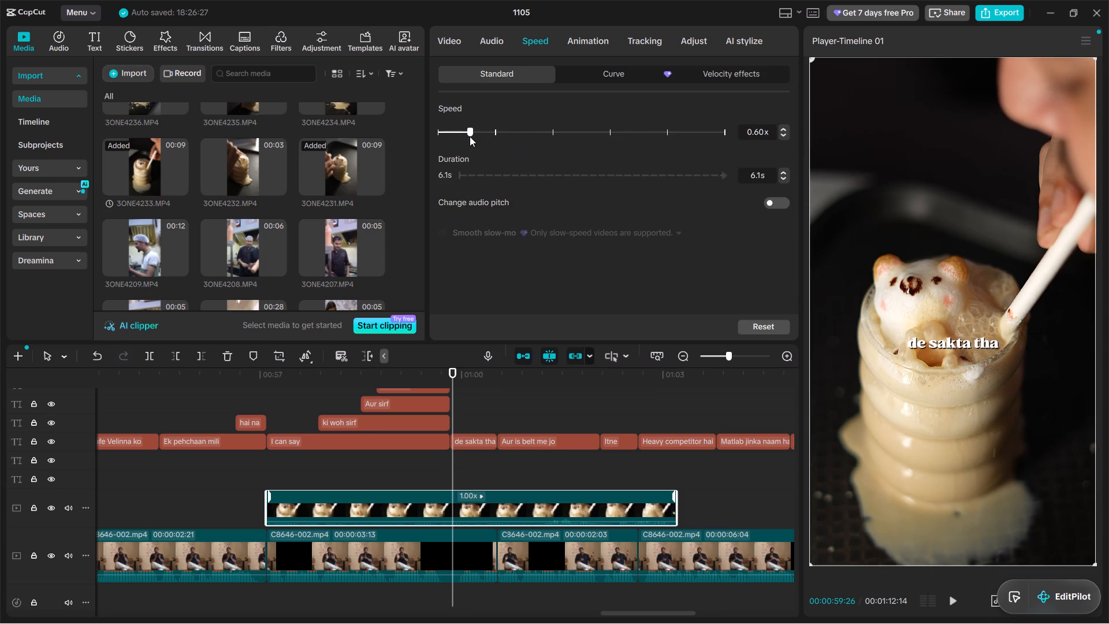
pyautogui.moveTo(470, 136); pyautogui.dragTo(472, 136)
pyautogui.click(442, 236)
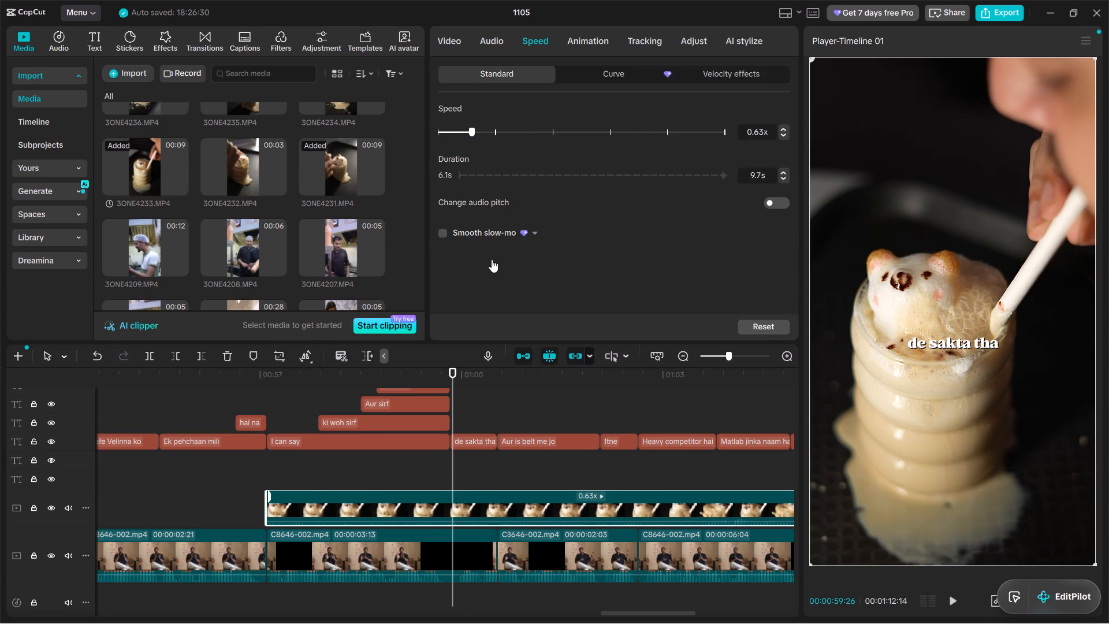
pyautogui.click(486, 258)
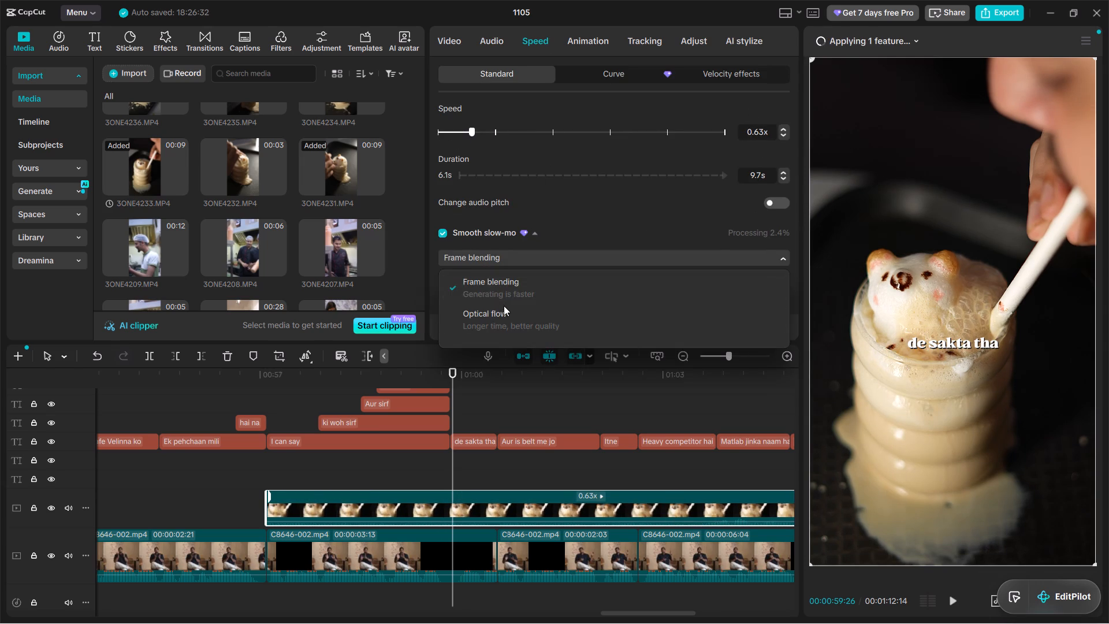
pyautogui.click(506, 314)
pyautogui.click(451, 34)
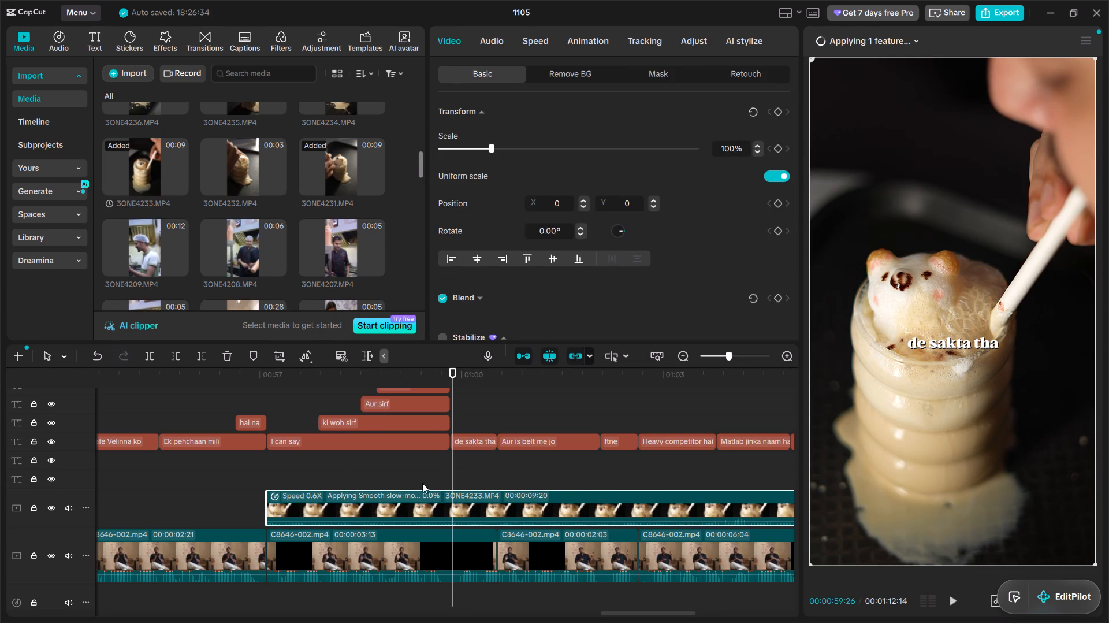
# Split the 3ONE4233.MP4 clip at 00:01:00:16, where the "Aur is belt me jo" caption starts, and delete the remainder.
pyautogui.click(449, 475)
pyautogui.click(505, 476)
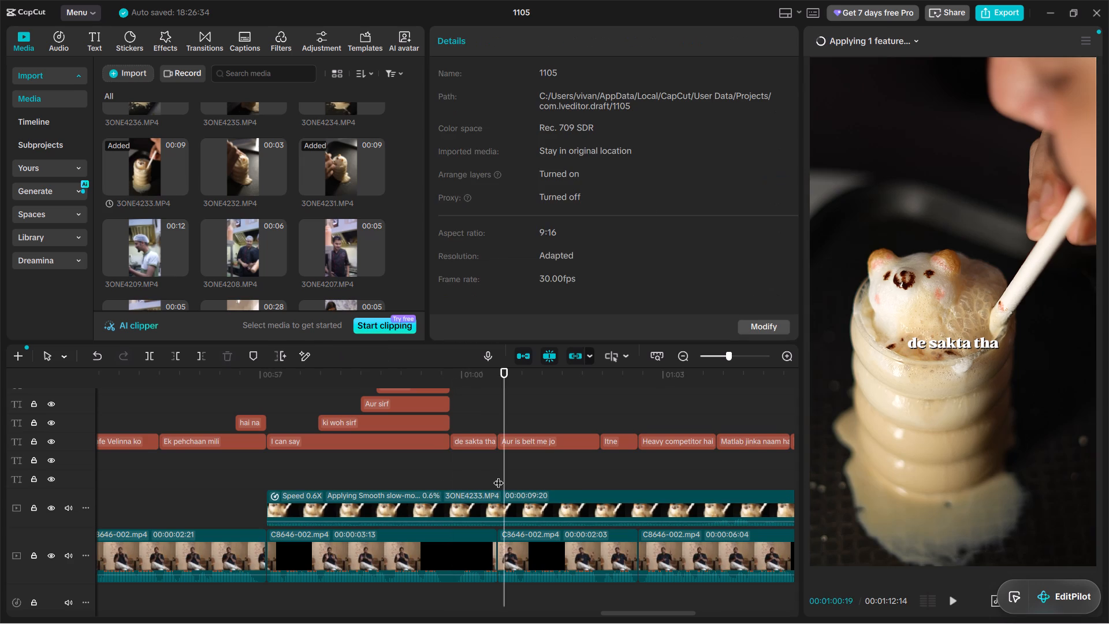
pyautogui.click(500, 476)
pyautogui.keyDown('ctrl'); pyautogui.click(498, 506); pyautogui.keyUp('ctrl')
pyautogui.hotkey('ctrl', 'b')
pyautogui.press('BackSpace')
pyautogui.click(363, 467)
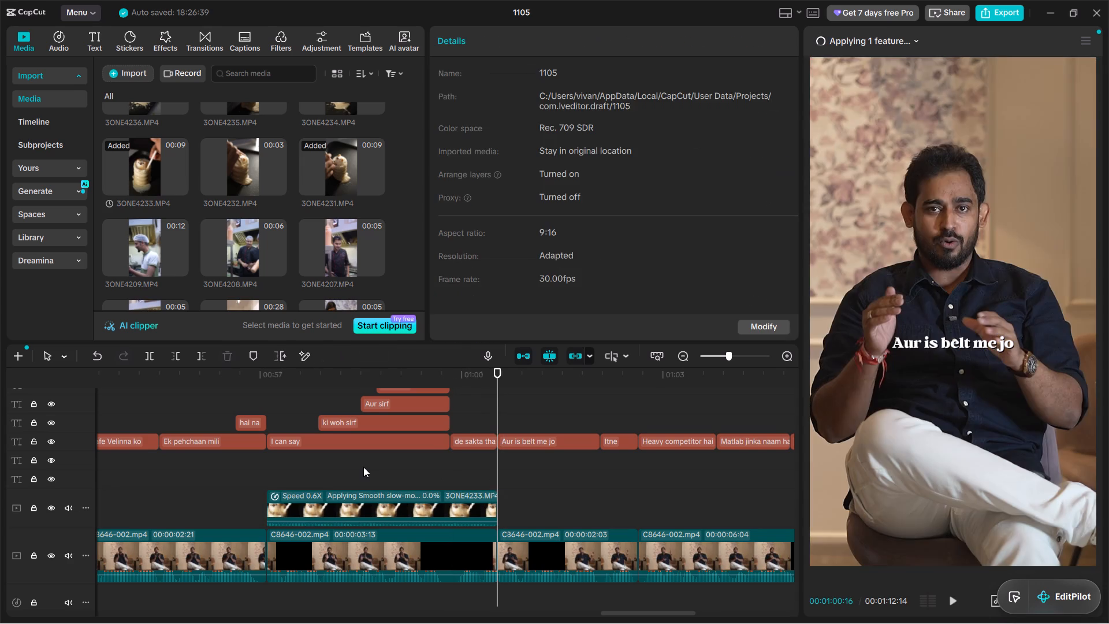
# Stabilize the shortened 3ONE4233.MP4 clip at the Recommended level and open the list of features being applied.
pyautogui.click(380, 509)
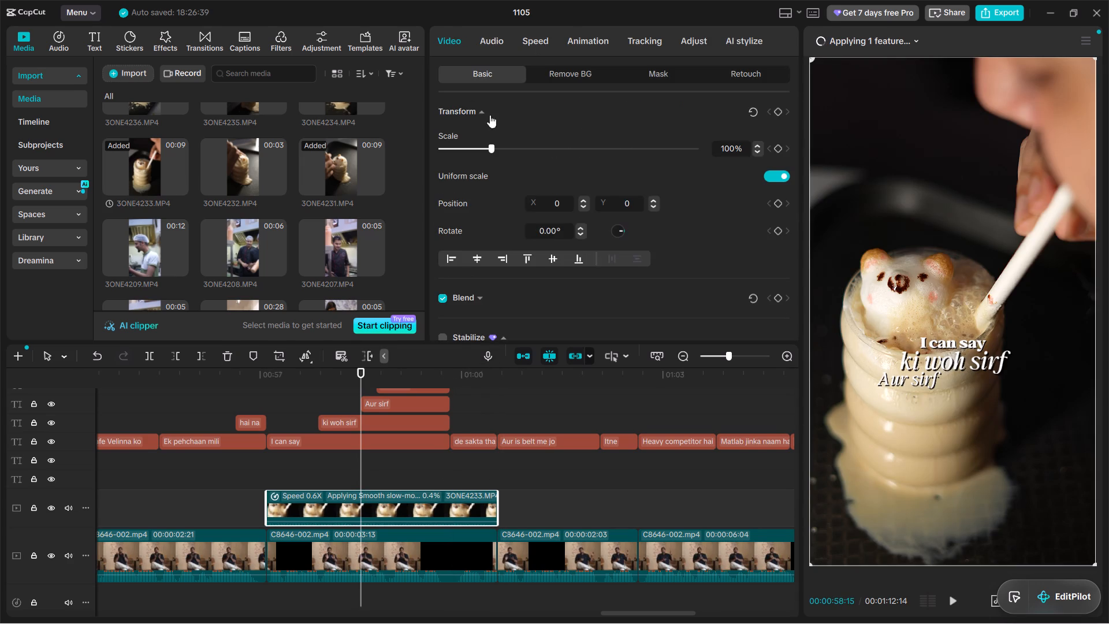
pyautogui.scroll(-1, 493, 291)
pyautogui.doubleClick(438, 272)
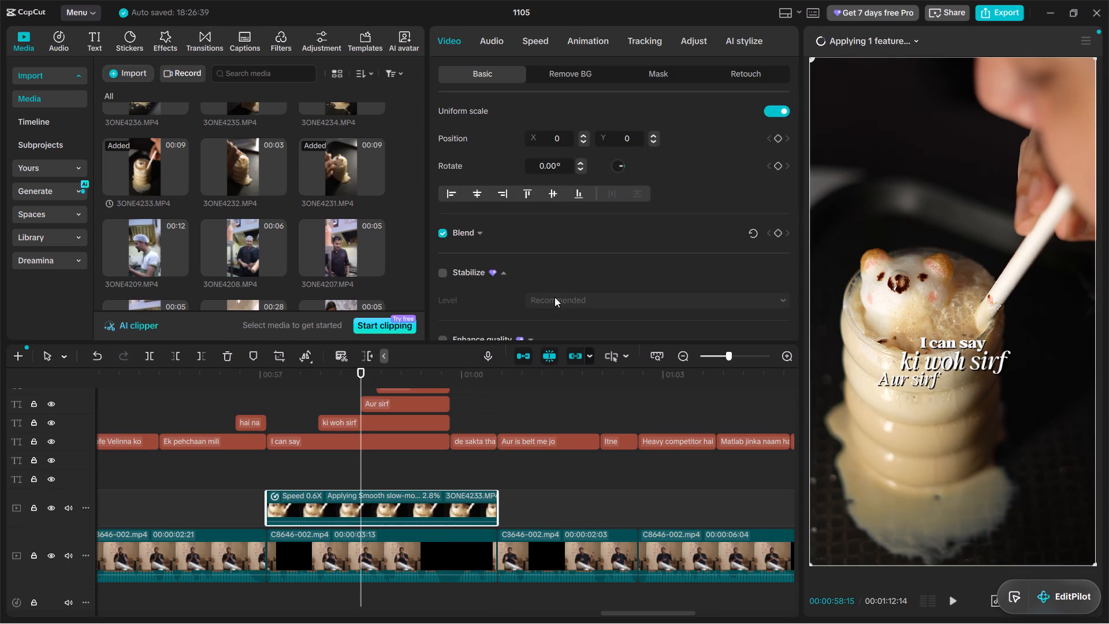
pyautogui.click(441, 272)
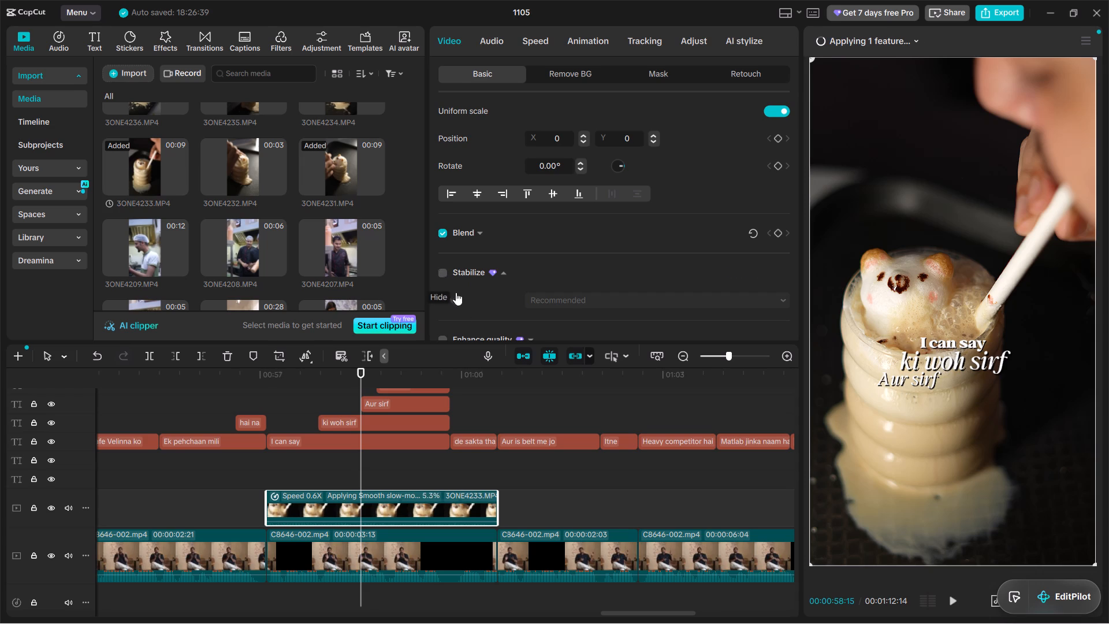
pyautogui.click(870, 38)
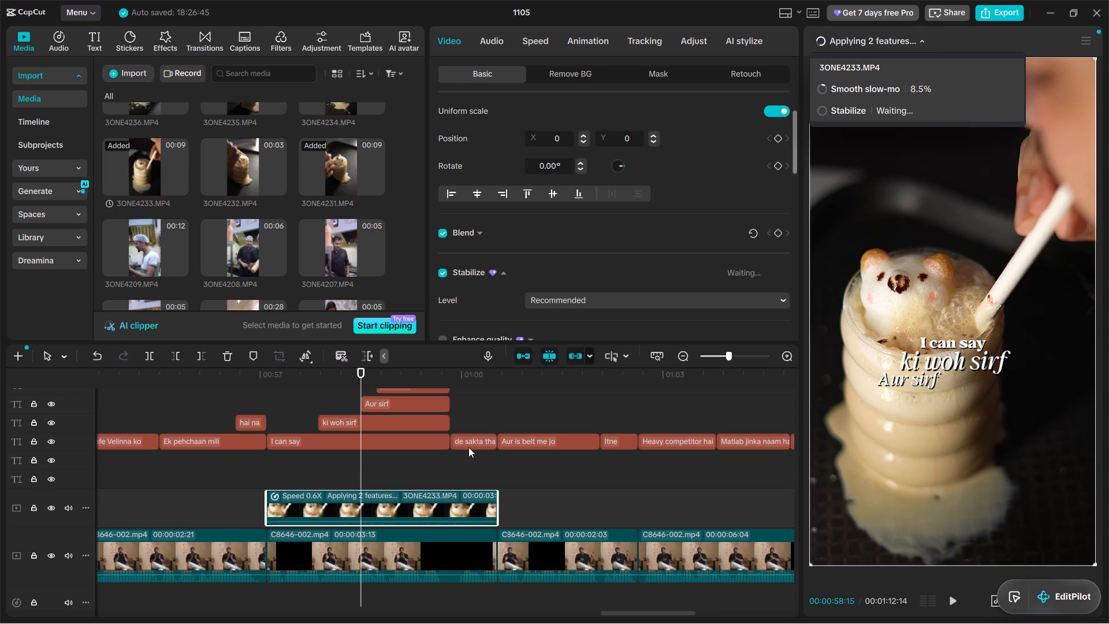
# Play the video from the "Aur is belt me jo" caption through to the end of the timeline.
pyautogui.click(436, 466)
pyautogui.click(535, 477)
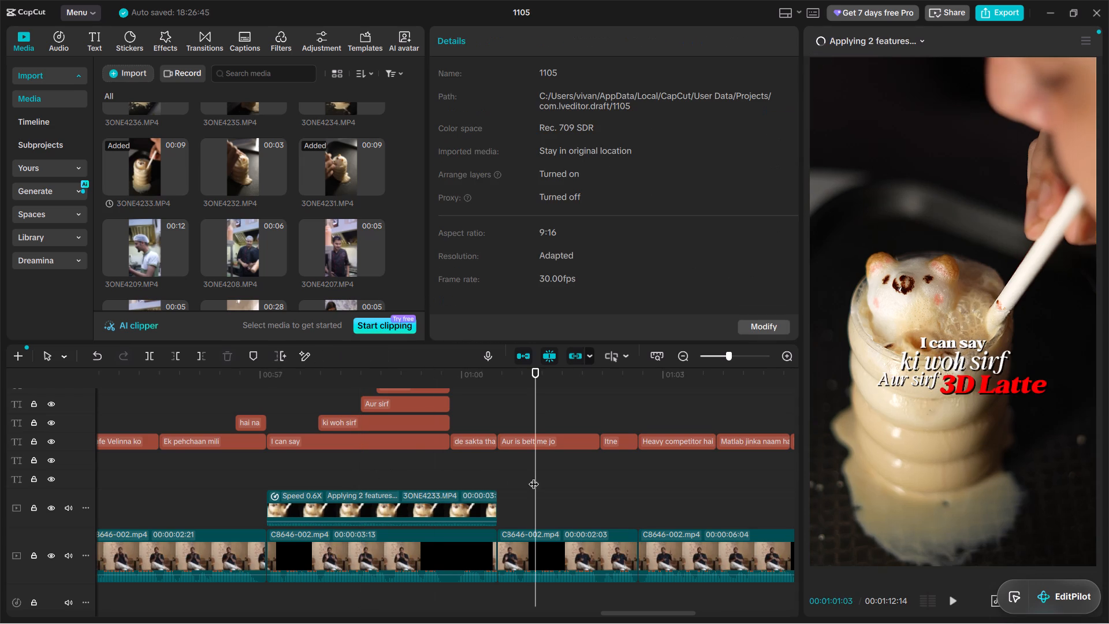
pyautogui.click(512, 470)
pyautogui.press('space')
pyautogui.keyDown('alt'); pyautogui.scroll(-2, 519, 469); pyautogui.keyUp('alt')
pyautogui.keyDown('alt'); pyautogui.scroll(2, 519, 469); pyautogui.keyUp('alt')
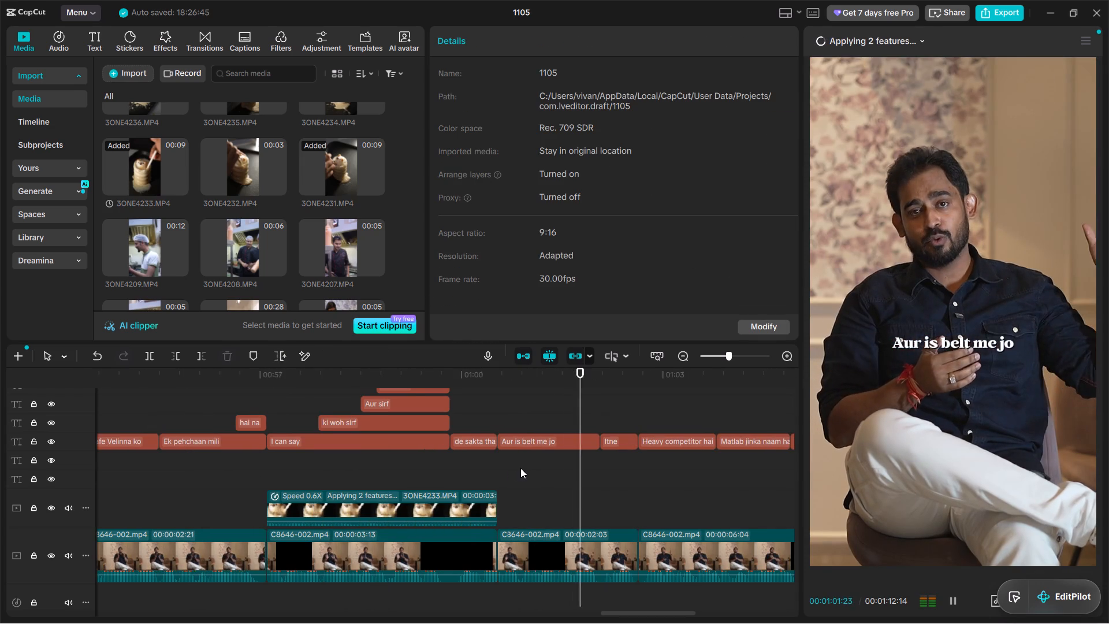
pyautogui.keyDown('alt'); pyautogui.scroll(-2, 520, 468); pyautogui.keyUp('alt')
pyautogui.keyDown('alt'); pyautogui.scroll(1, 560, 460); pyautogui.keyUp('alt')
pyautogui.keyDown('alt'); pyautogui.scroll(-2, 565, 467); pyautogui.keyUp('alt')
pyautogui.keyDown('alt'); pyautogui.scroll(2, 565, 467); pyautogui.keyUp('alt')
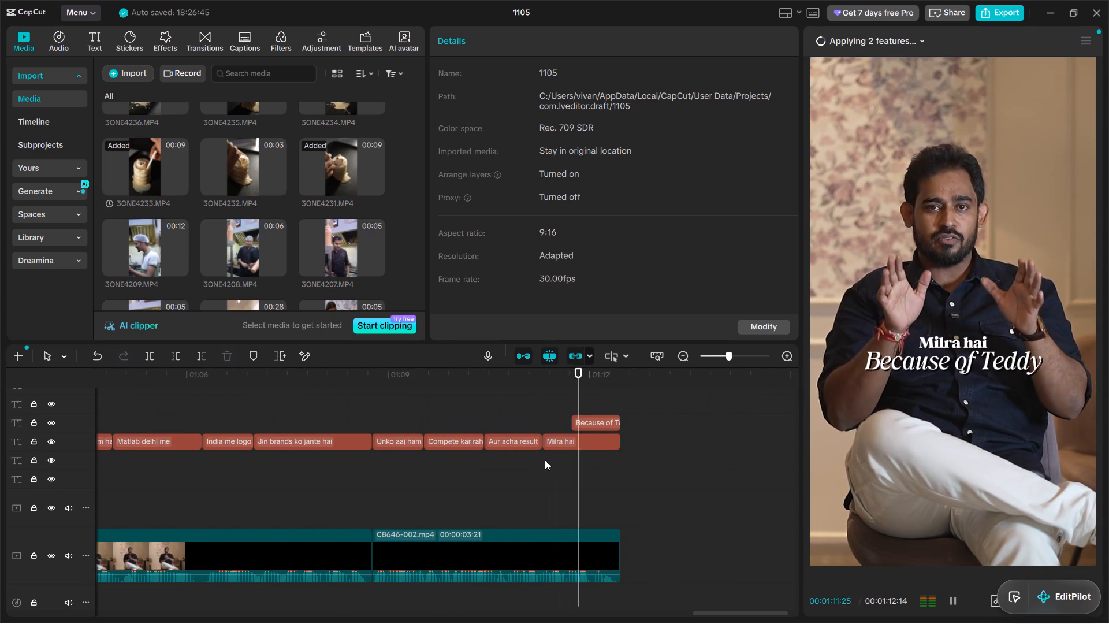
# Return to the start of the timeline and review the opening section up to the "itna foot fall nahi tha" caption.
pyautogui.click(511, 457)
pyautogui.moveTo(511, 461); pyautogui.dragTo(47, 507)
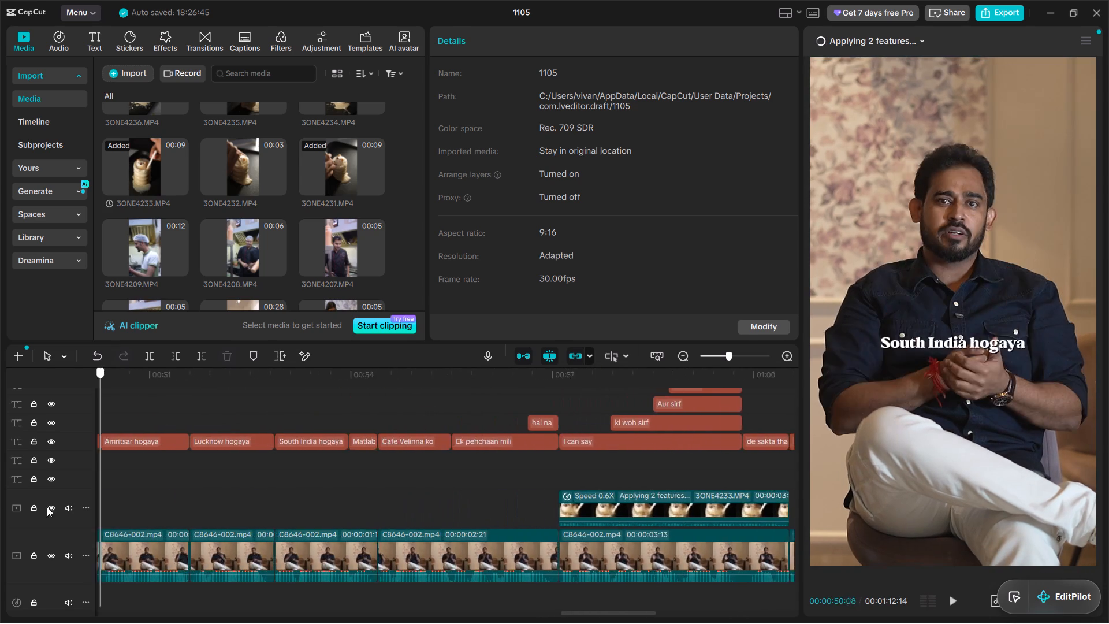
pyautogui.moveTo(47, 507); pyautogui.dragTo(0, 487)
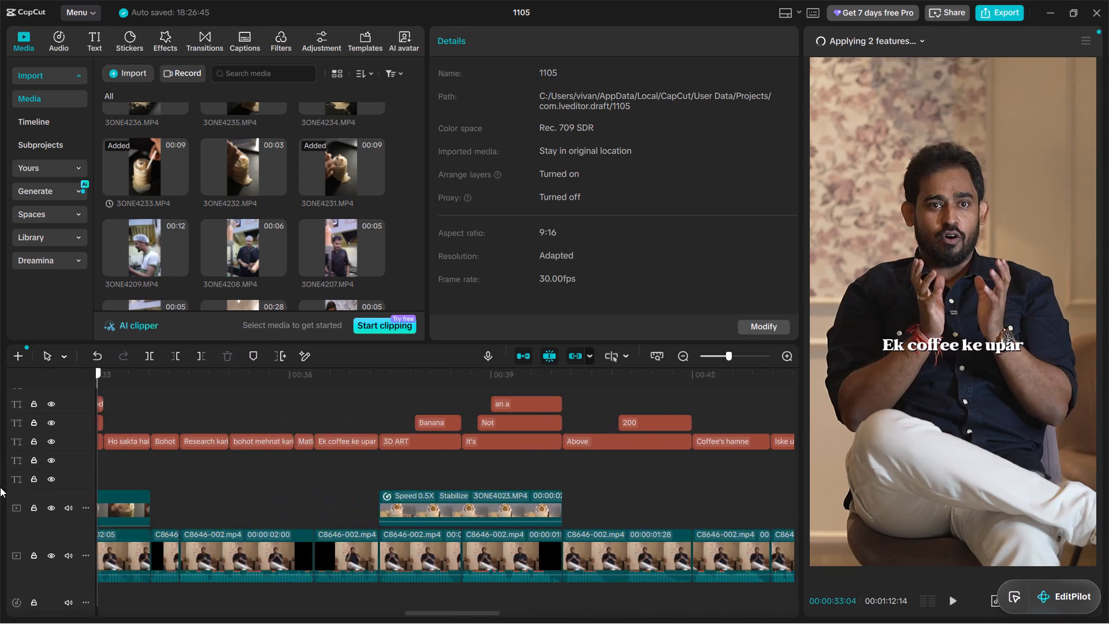
pyautogui.moveTo(0, 487); pyautogui.dragTo(2, 487)
pyautogui.scroll(11, 388, 474)
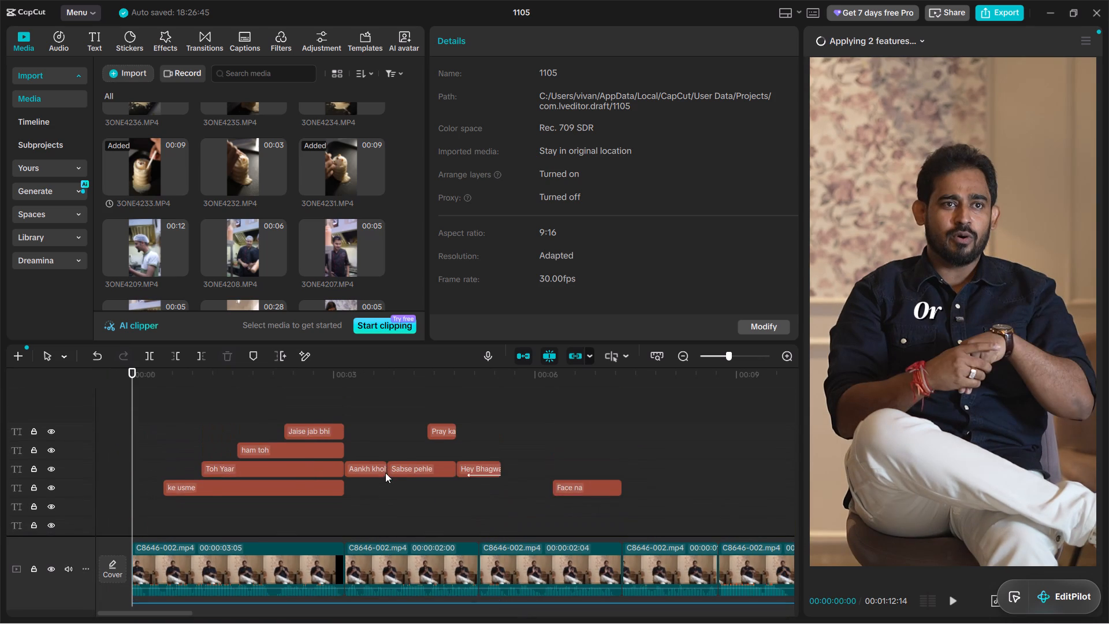
pyautogui.scroll(-9, 384, 472)
pyautogui.scroll(6, 370, 466)
pyautogui.press('space')
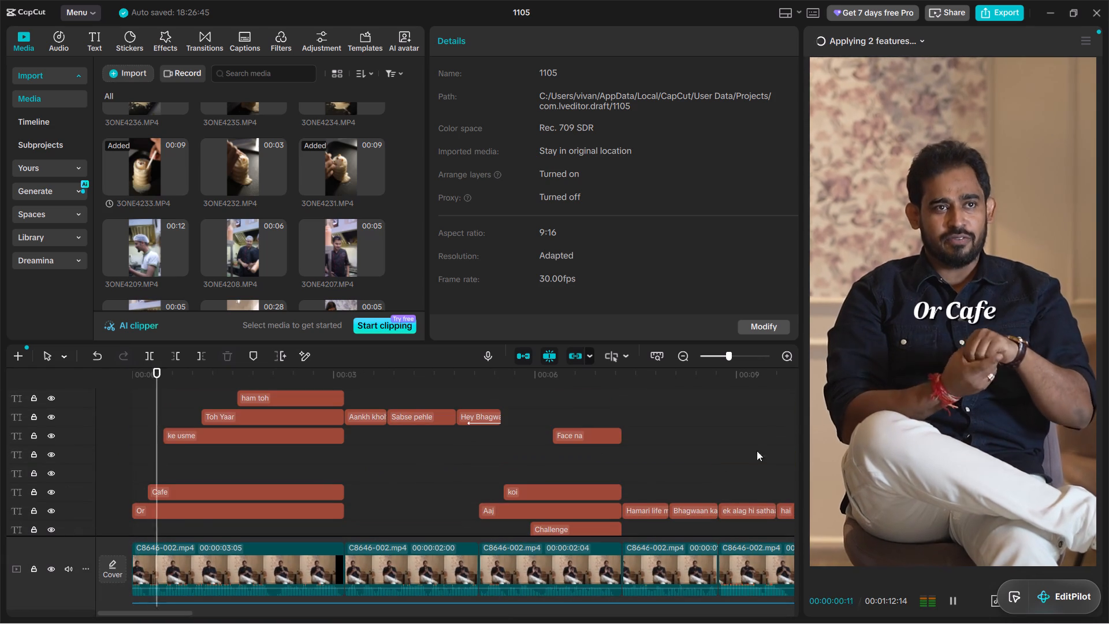
pyautogui.moveTo(1032, 581); pyautogui.dragTo(1039, 530)
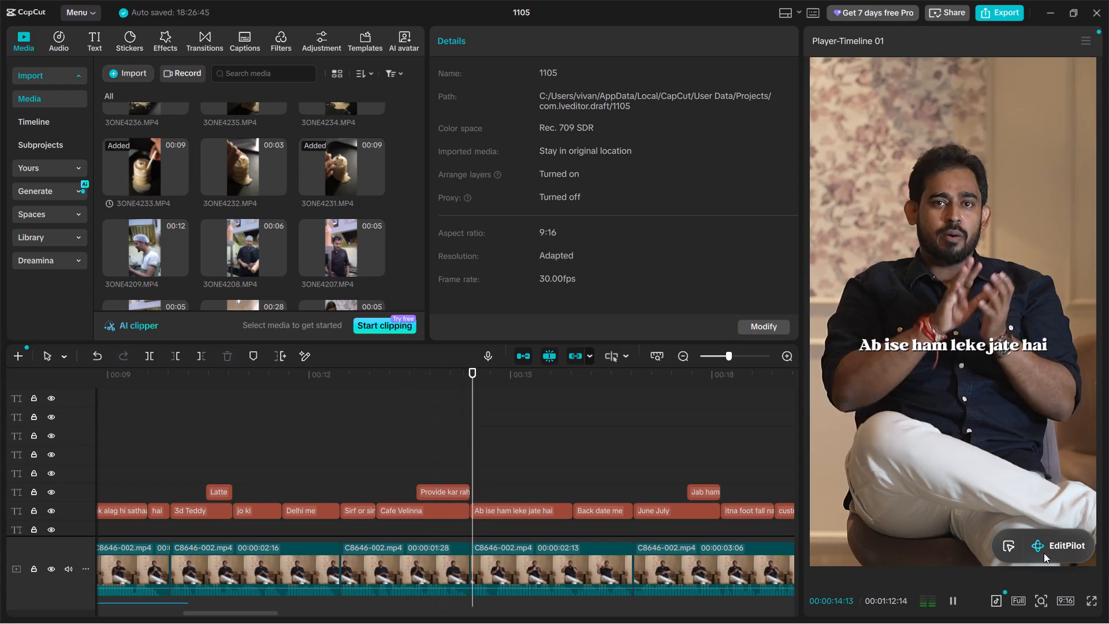
pyautogui.scroll(2, 578, 490)
pyautogui.scroll(-3, 576, 490)
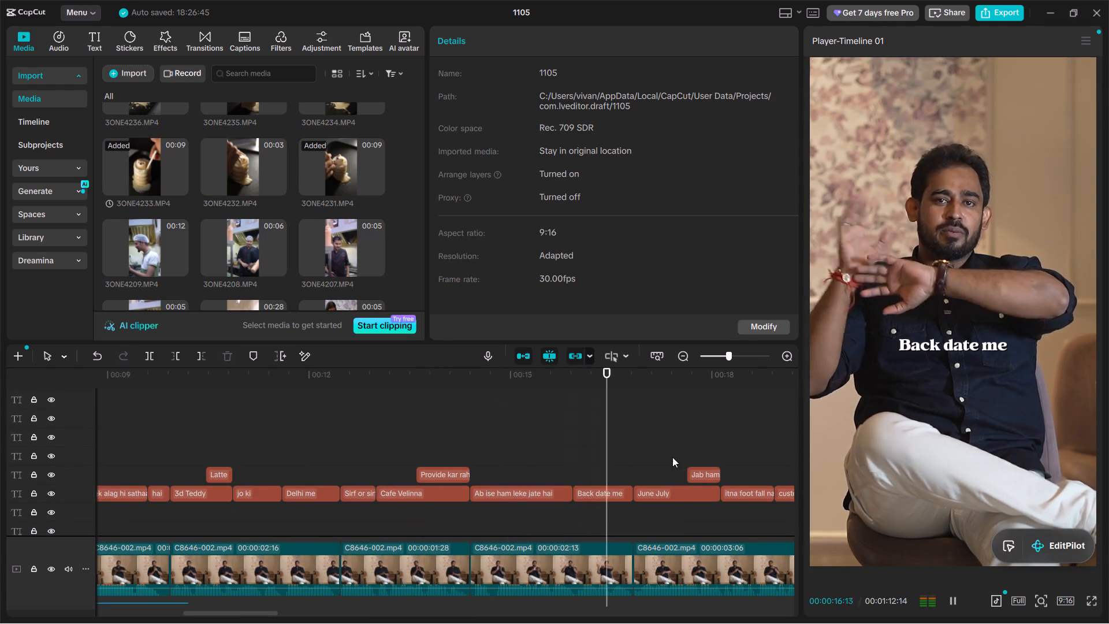
pyautogui.keyDown('ctrl'); pyautogui.scroll(-14, 672, 457); pyautogui.keyUp('ctrl')
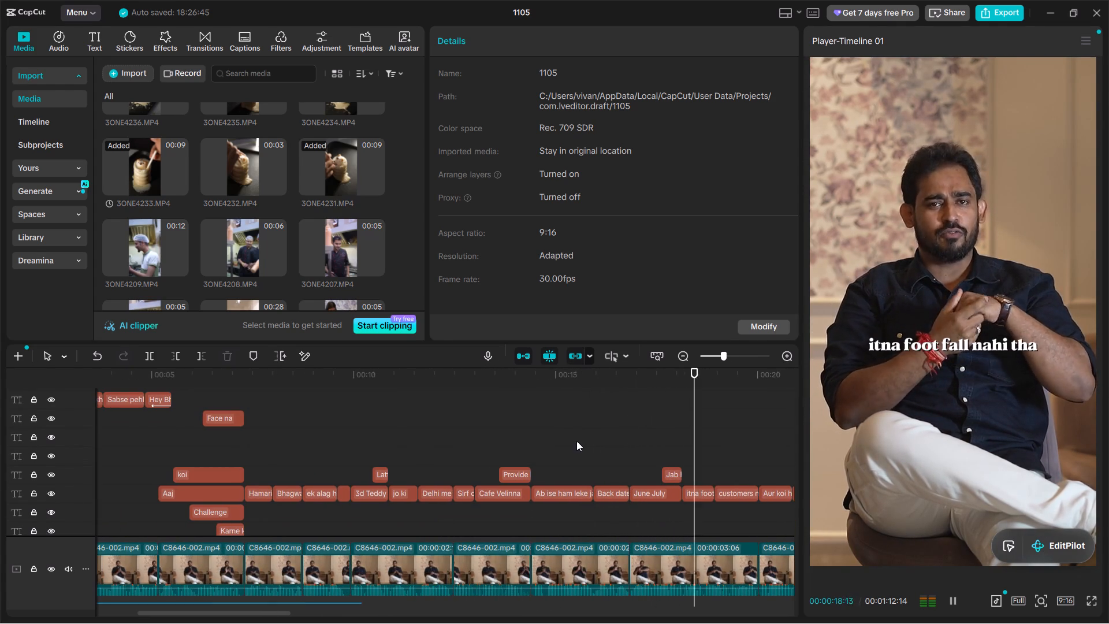
pyautogui.press('space')
# Keyframe a zoom on the "Ab ise ham leke jate hai" speaker clip, from its start at 00:00:14:12 to 367% scale at 00:00:14:28.
pyautogui.click(559, 440)
pyautogui.keyDown('ctrl'); pyautogui.scroll(13, 621, 492); pyautogui.keyUp('ctrl')
pyautogui.press('space')
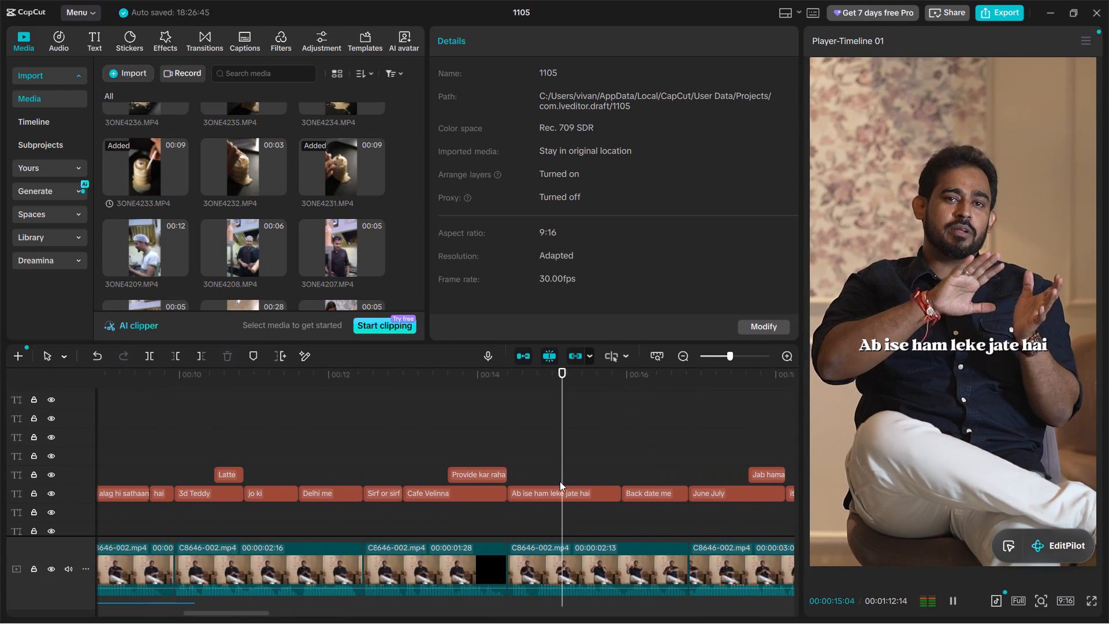
pyautogui.keyDown('alt'); pyautogui.scroll(-2, 563, 483); pyautogui.keyUp('alt')
pyautogui.keyDown('alt'); pyautogui.scroll(2, 493, 485); pyautogui.keyUp('alt')
pyautogui.press('space')
pyautogui.click(515, 454)
pyautogui.click(509, 451)
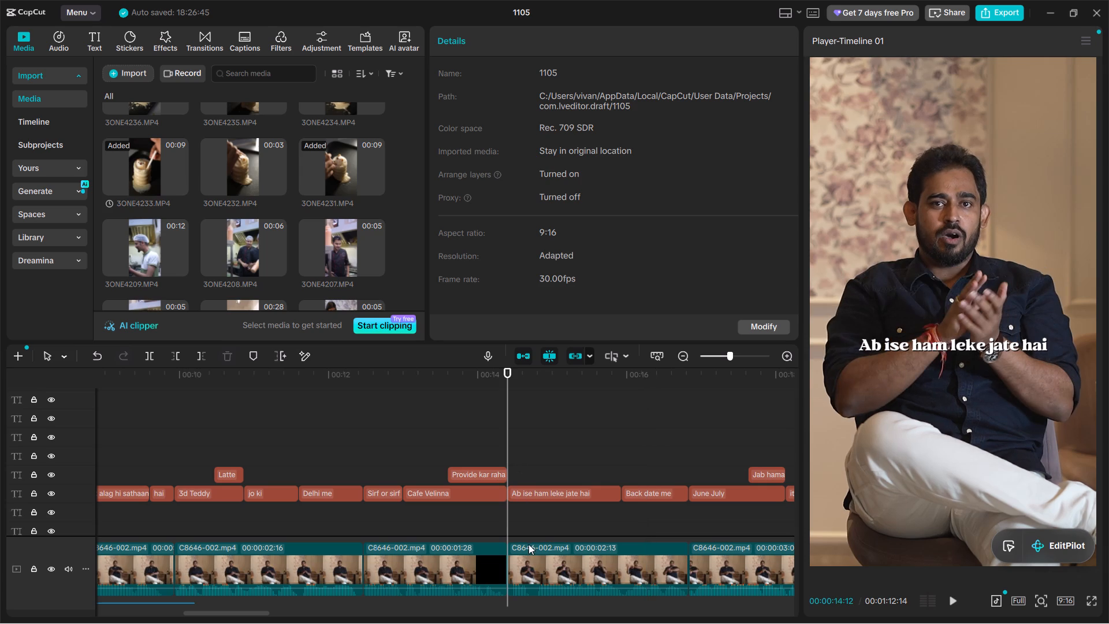
pyautogui.click(544, 564)
pyautogui.click(773, 113)
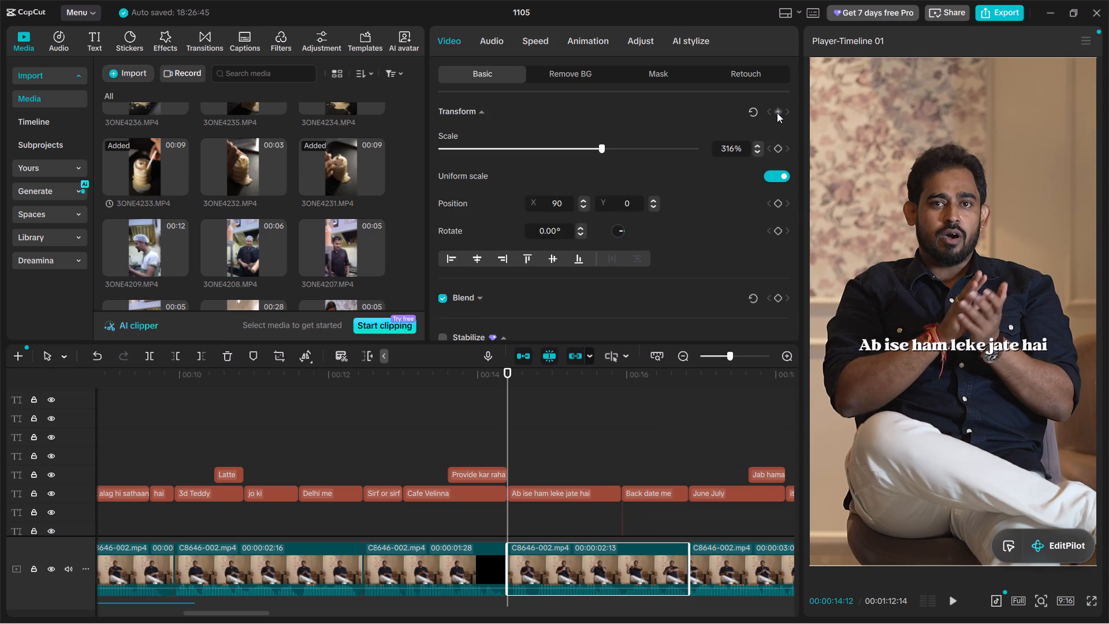
pyautogui.click(777, 113)
pyautogui.press('space')
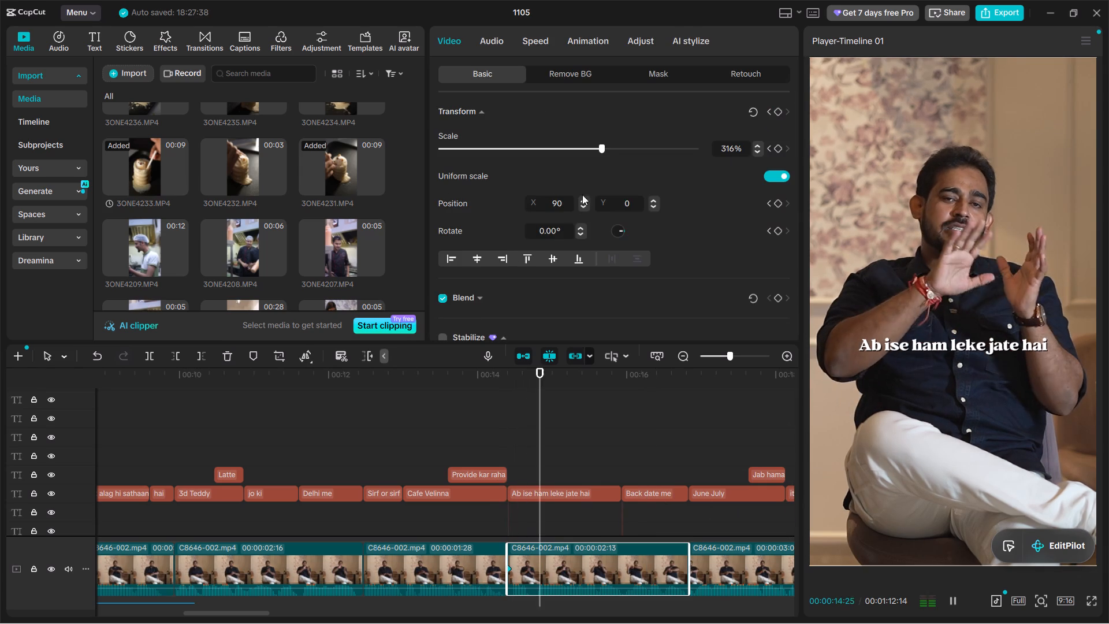
pyautogui.press('space')
pyautogui.moveTo(603, 147); pyautogui.dragTo(629, 148)
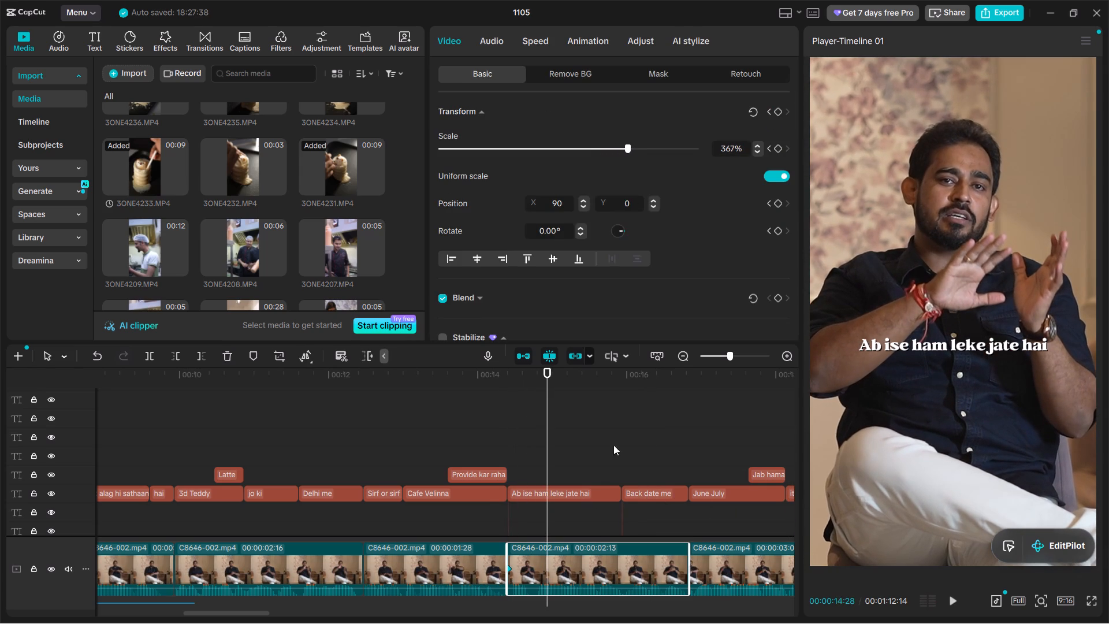
# Apply the Cubic Out preset curve to the clip's scale keyframes, and hide the variable speed animation graph again.
pyautogui.rightClick(580, 575)
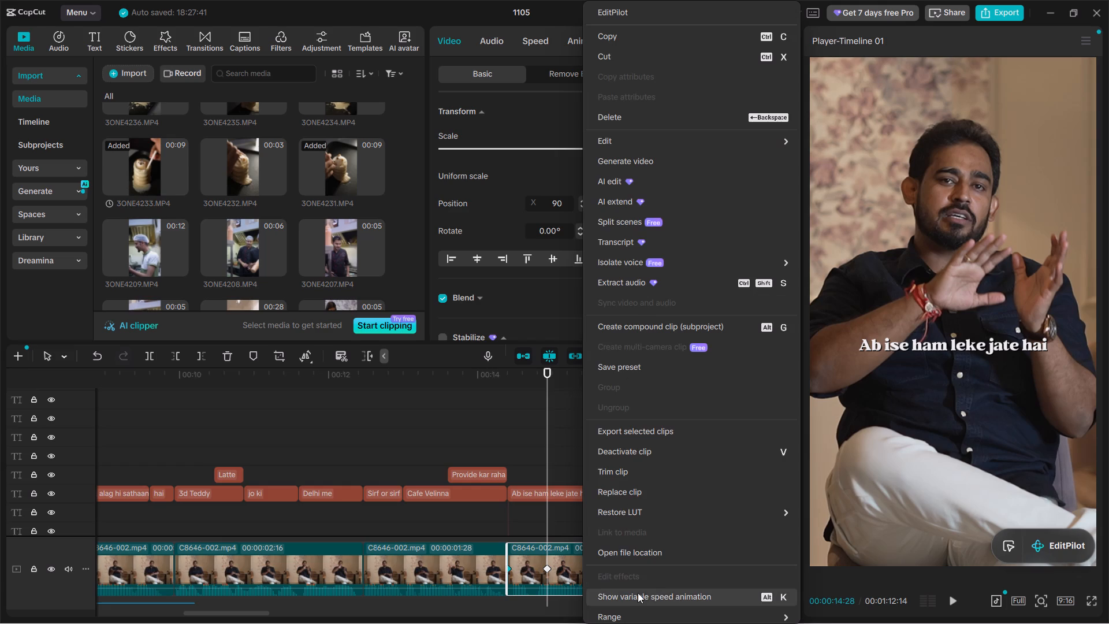
pyautogui.click(639, 593)
pyautogui.click(544, 434)
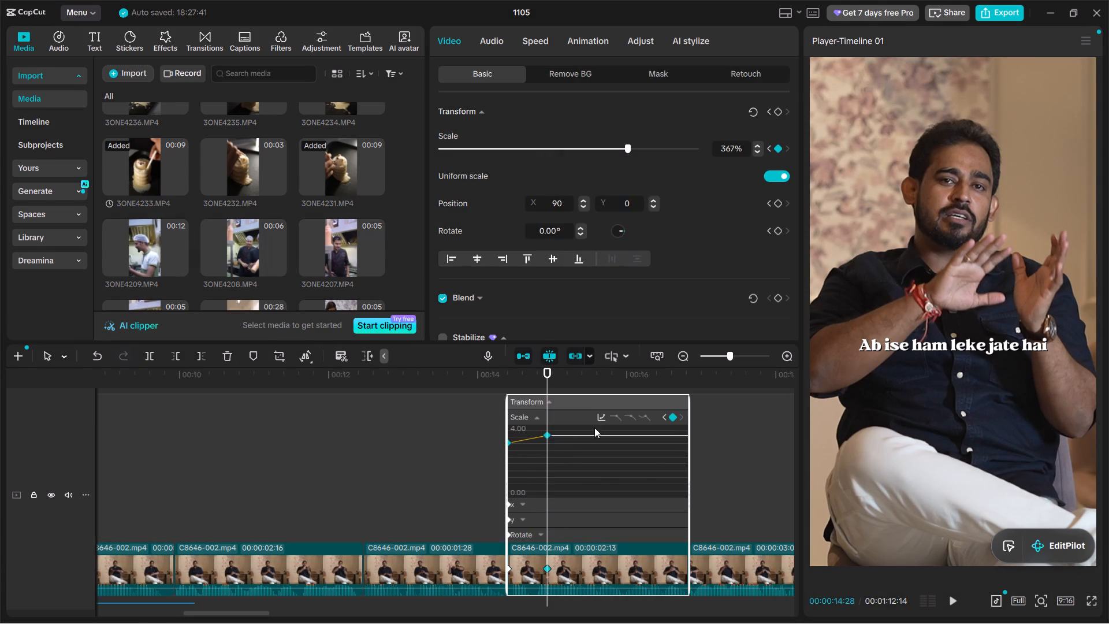
pyautogui.click(597, 416)
pyautogui.click(750, 510)
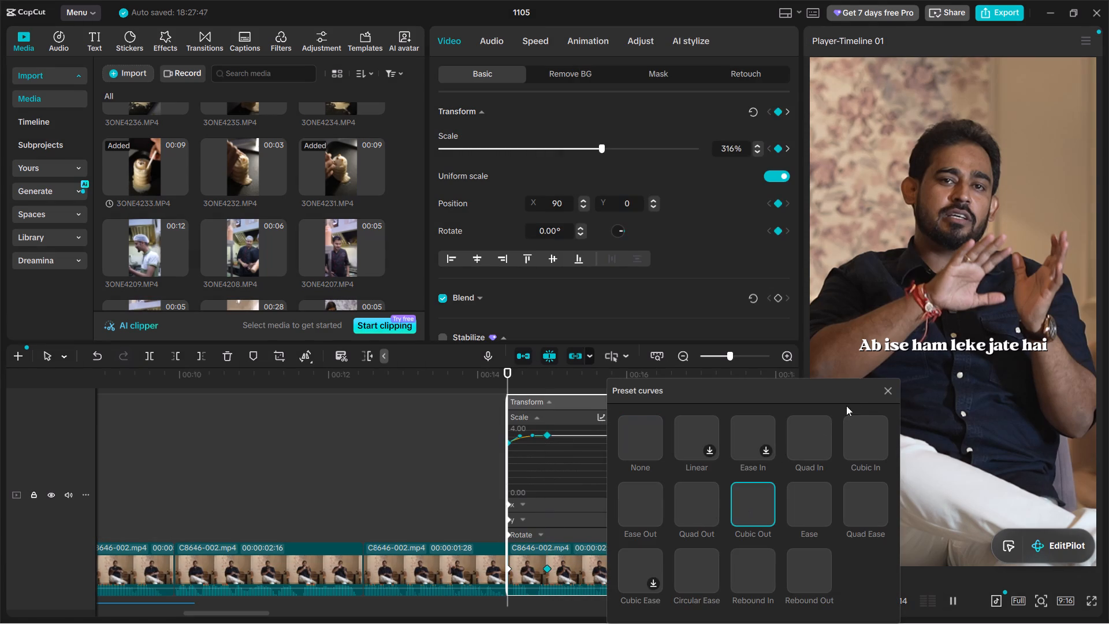
pyautogui.click(887, 392)
pyautogui.rightClick(602, 569)
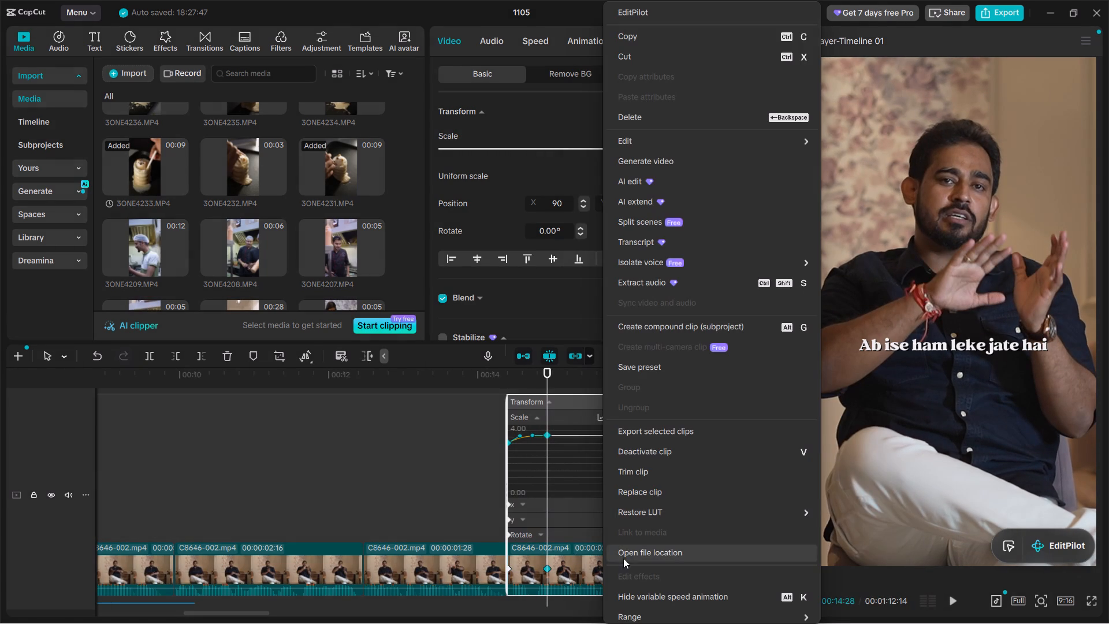
pyautogui.click(645, 589)
# Play back the new zoom and continue through the "June July" clip to the "Aur koi hamare pas" caption.
pyautogui.click(489, 485)
pyautogui.click(483, 447)
pyautogui.press('space')
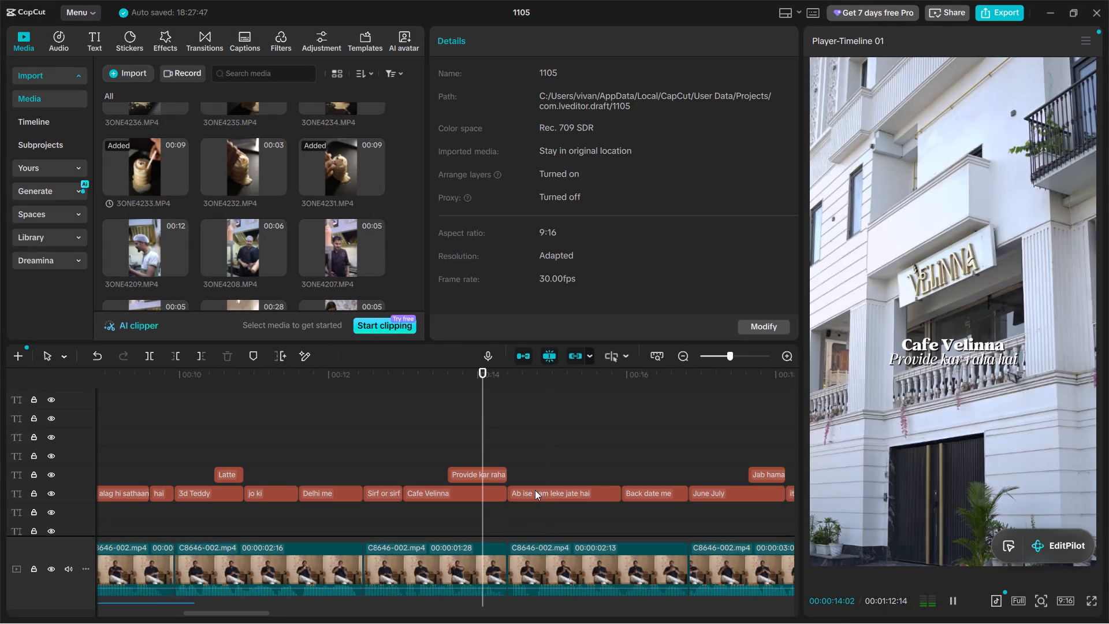
pyautogui.keyDown('alt'); pyautogui.scroll(4, 536, 492); pyautogui.keyUp('alt')
pyautogui.keyDown('alt'); pyautogui.scroll(-4, 536, 492); pyautogui.keyUp('alt')
pyautogui.keyDown('alt'); pyautogui.scroll(3, 536, 492); pyautogui.keyUp('alt')
pyautogui.keyDown('alt'); pyautogui.scroll(-2, 536, 492); pyautogui.keyUp('alt')
pyautogui.keyDown('alt'); pyautogui.scroll(2, 536, 492); pyautogui.keyUp('alt')
pyautogui.keyDown('alt'); pyautogui.scroll(-1, 536, 492); pyautogui.keyUp('alt')
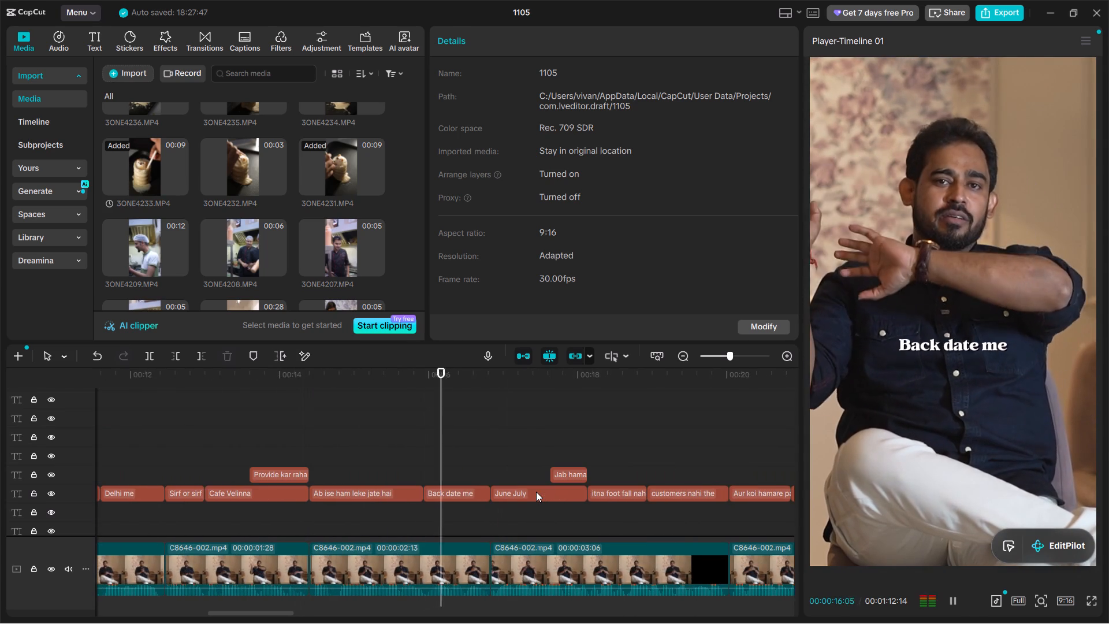
pyautogui.keyDown('alt'); pyautogui.scroll(-1, 536, 492); pyautogui.keyUp('alt')
pyautogui.keyDown('alt'); pyautogui.scroll(1, 521, 506); pyautogui.keyUp('alt')
pyautogui.keyDown('alt'); pyautogui.scroll(-1, 520, 507); pyautogui.keyUp('alt')
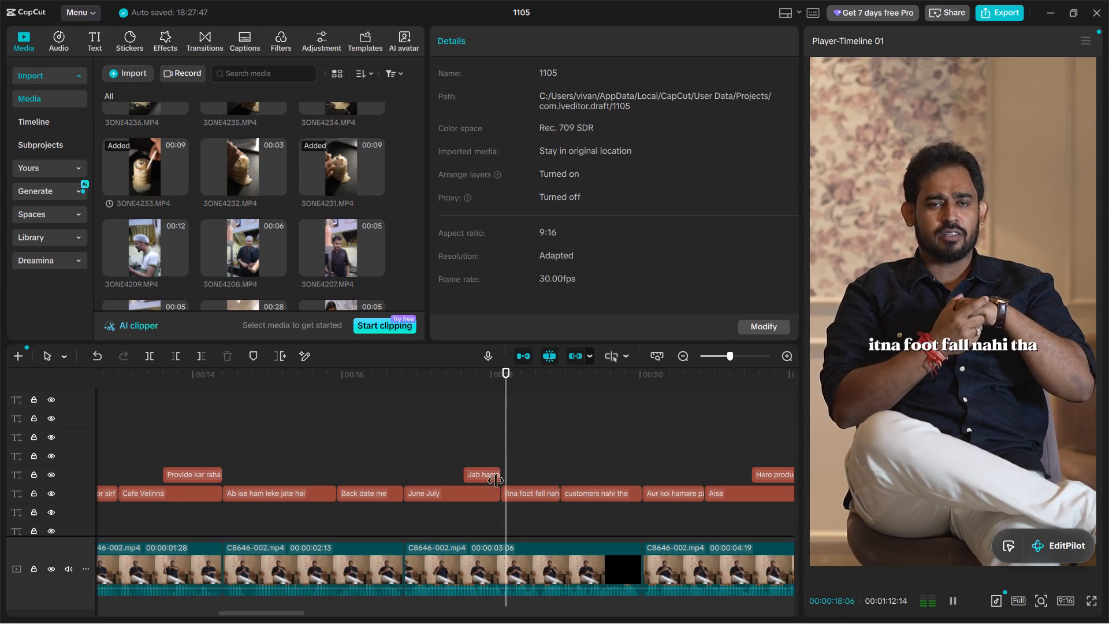
pyautogui.press('space')
pyautogui.click(498, 447)
pyautogui.click(524, 594)
pyautogui.press('space')
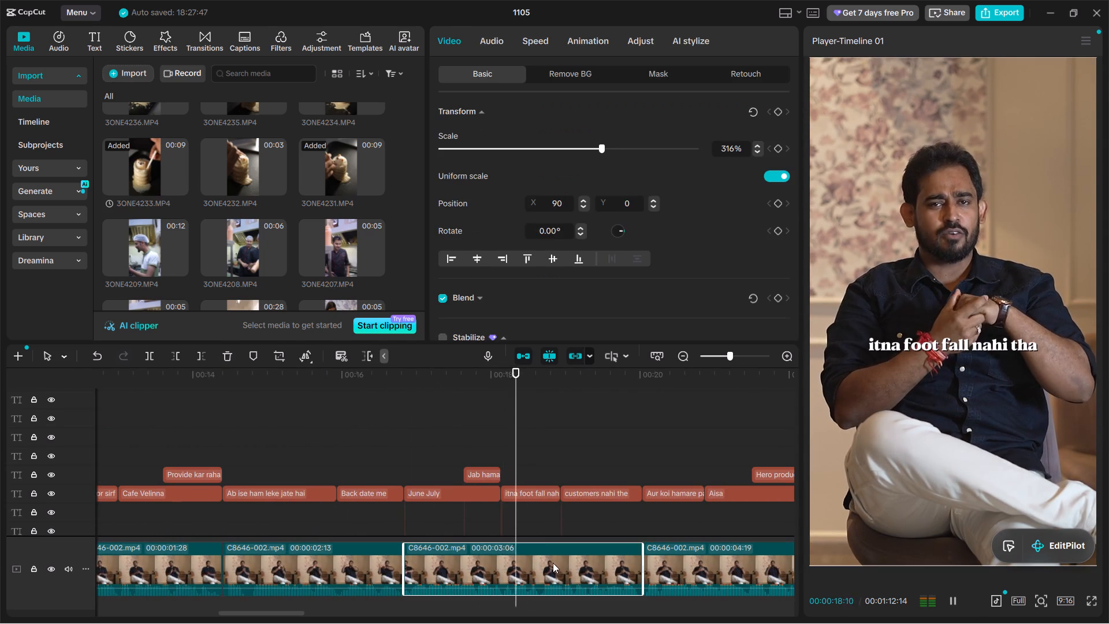
pyautogui.keyDown('alt'); pyautogui.scroll(-2, 554, 563); pyautogui.keyUp('alt')
pyautogui.keyDown('alt'); pyautogui.scroll(2, 553, 560); pyautogui.keyUp('alt')
pyautogui.keyDown('alt'); pyautogui.scroll(-2, 553, 559); pyautogui.keyUp('alt')
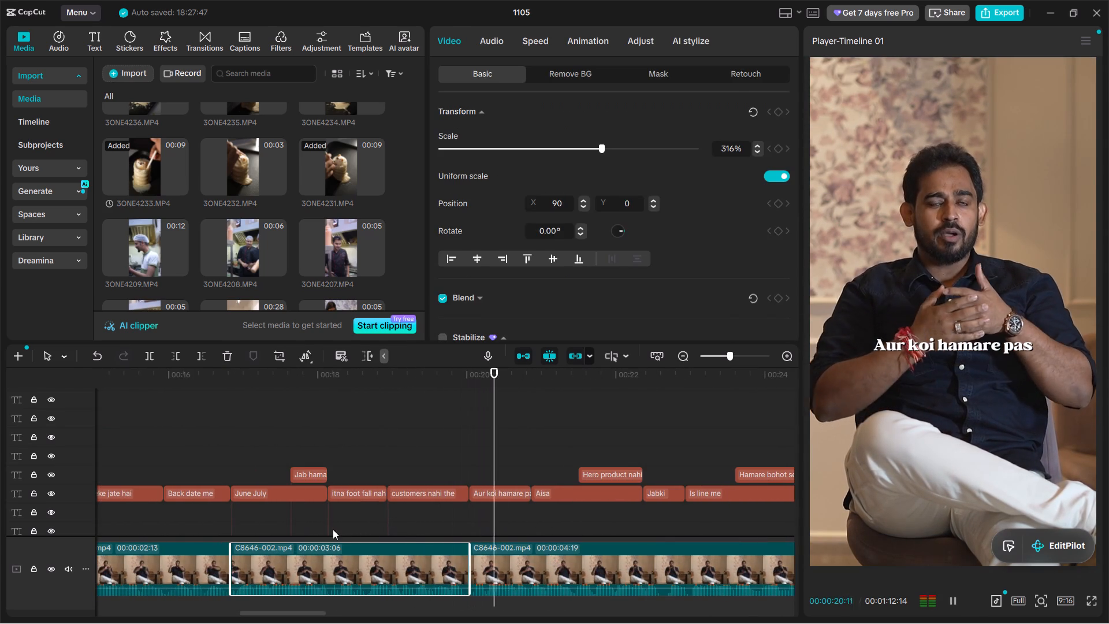
# Split the "June July" speaker clip where the "itna foot fall nahi tha" caption starts and again where "customers nahi the" starts.
pyautogui.press('space')
pyautogui.click(328, 528)
pyautogui.click(358, 566)
pyautogui.hotkey('ctrl', 'b')
pyautogui.click(388, 526)
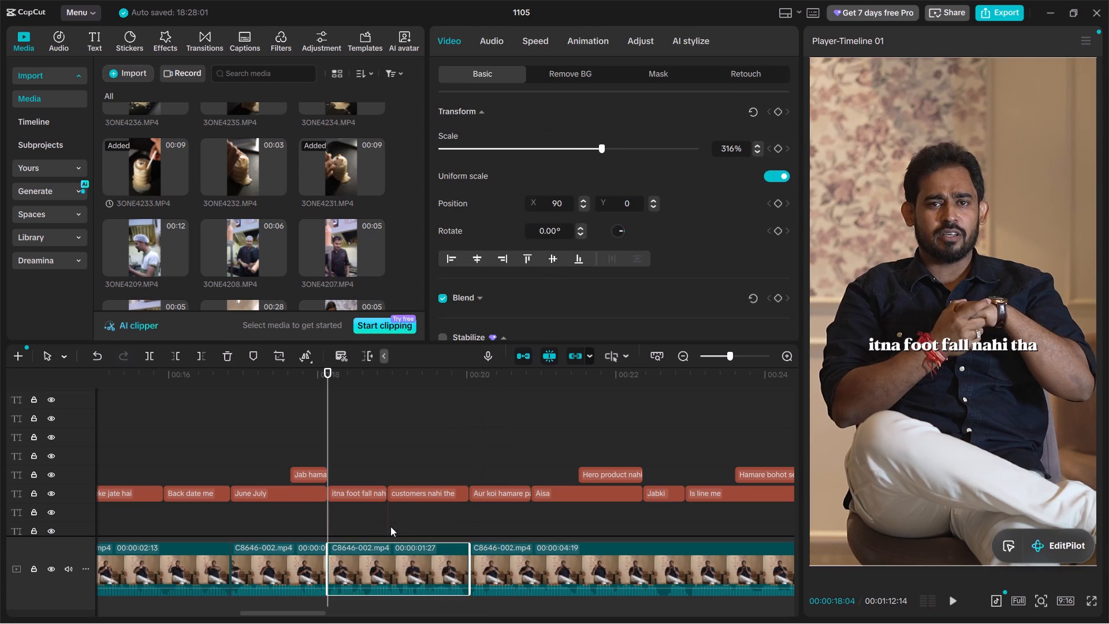
pyautogui.hotkey('ctrl', 'b')
# Set the scale of the speaker segment under "itna foot fall nahi tha" to 325%.
pyautogui.click(344, 520)
pyautogui.click(349, 577)
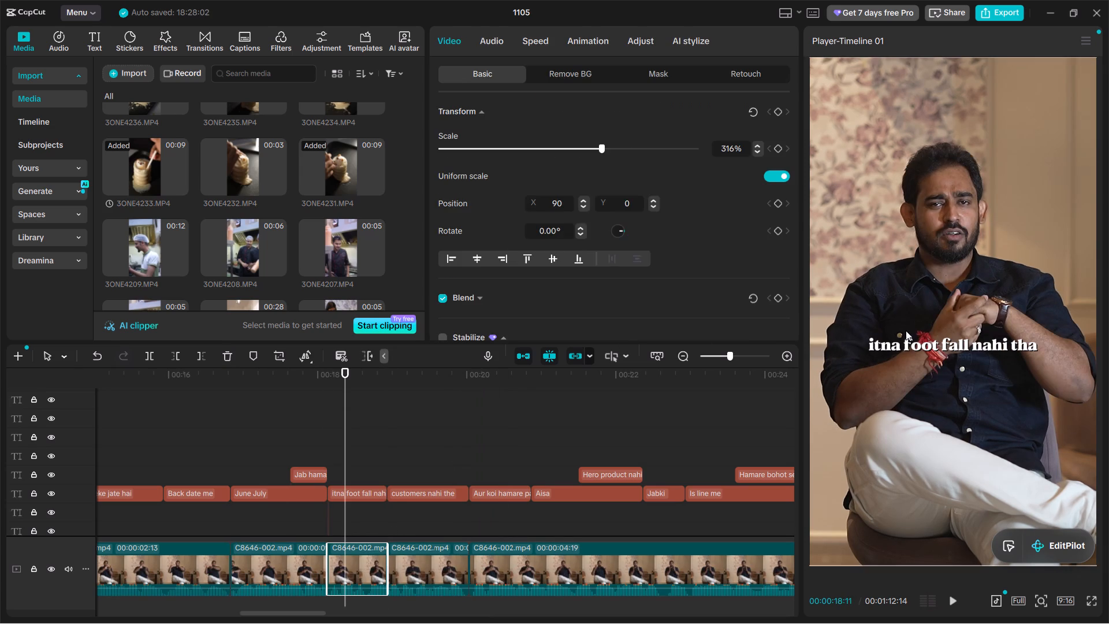
pyautogui.keyDown('ctrl'); pyautogui.scroll(-4, 906, 329); pyautogui.keyUp('ctrl')
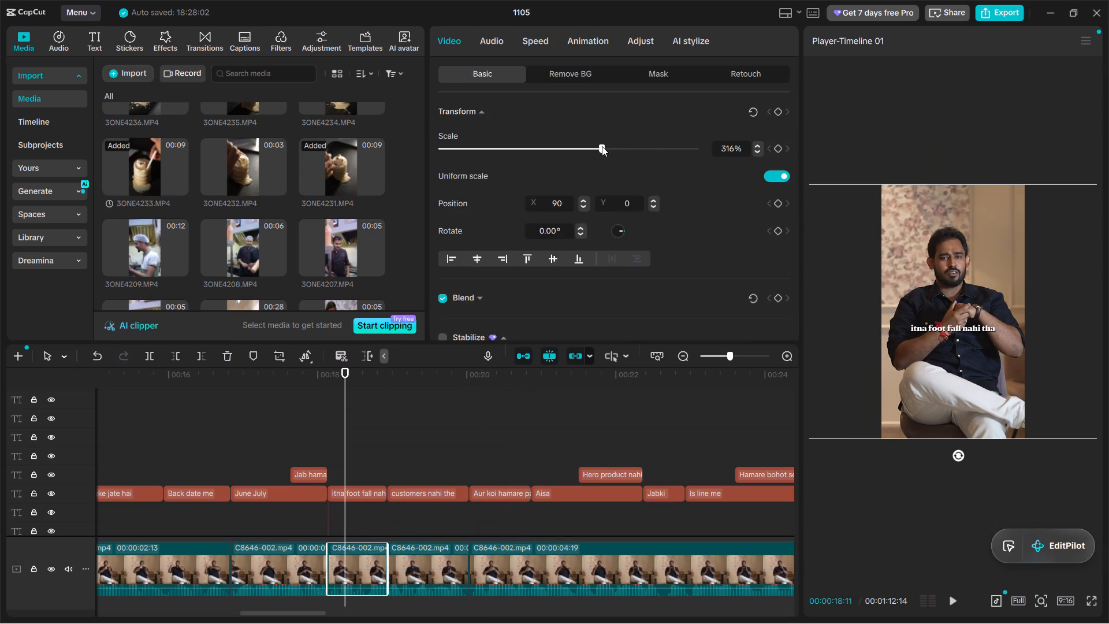
pyautogui.click(602, 146)
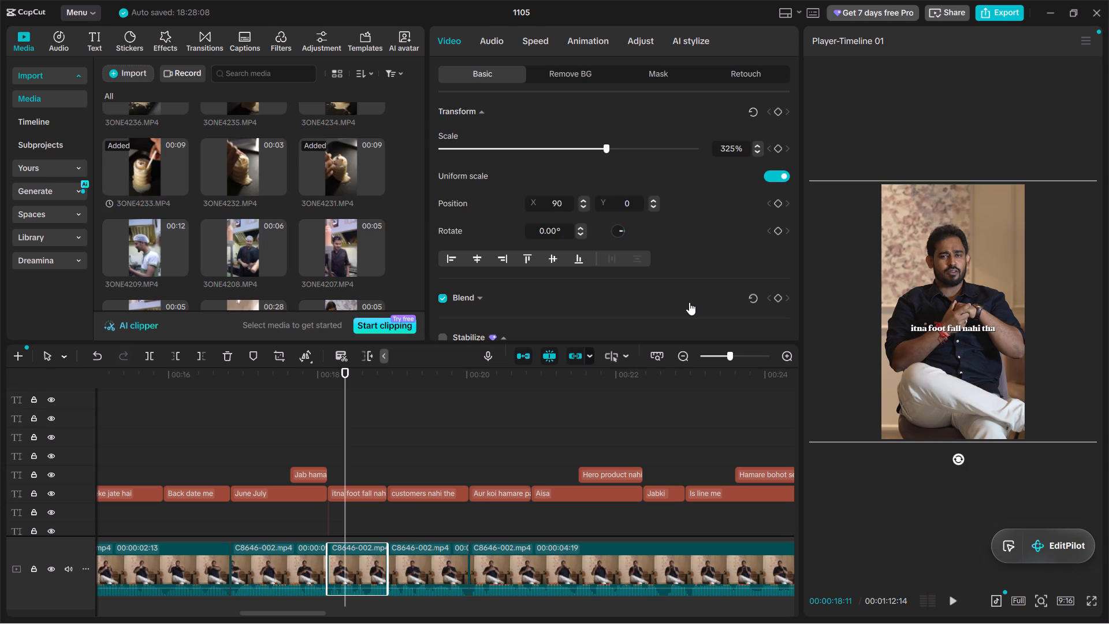
# Set the scale of the speaker segment under "customers nahi the" to 345%.
pyautogui.click(427, 522)
pyautogui.click(438, 566)
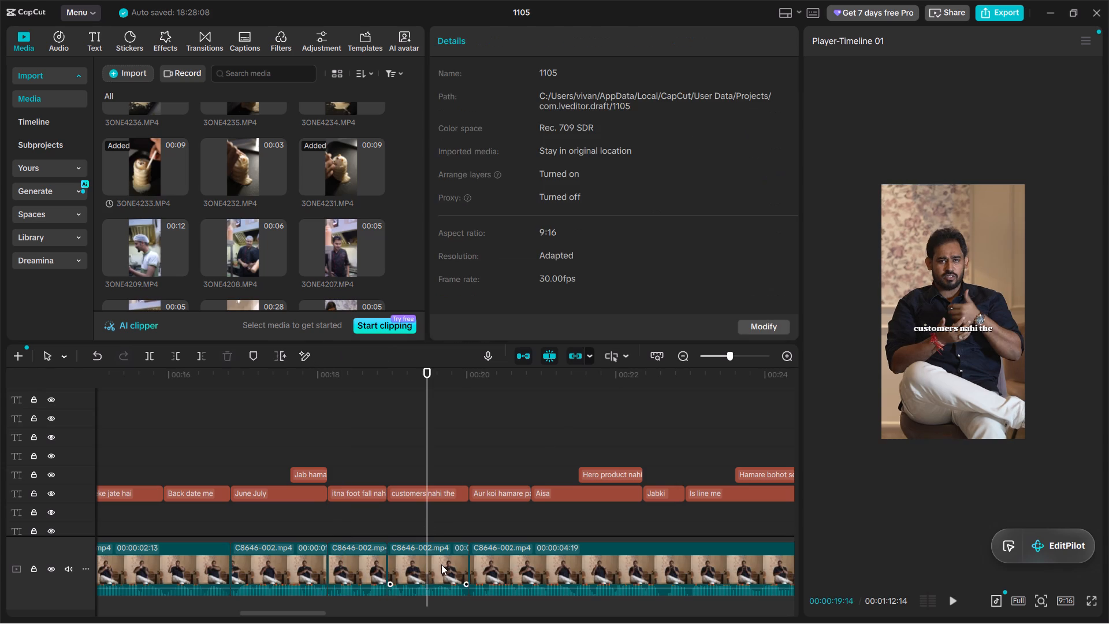
pyautogui.moveTo(602, 148); pyautogui.dragTo(610, 148)
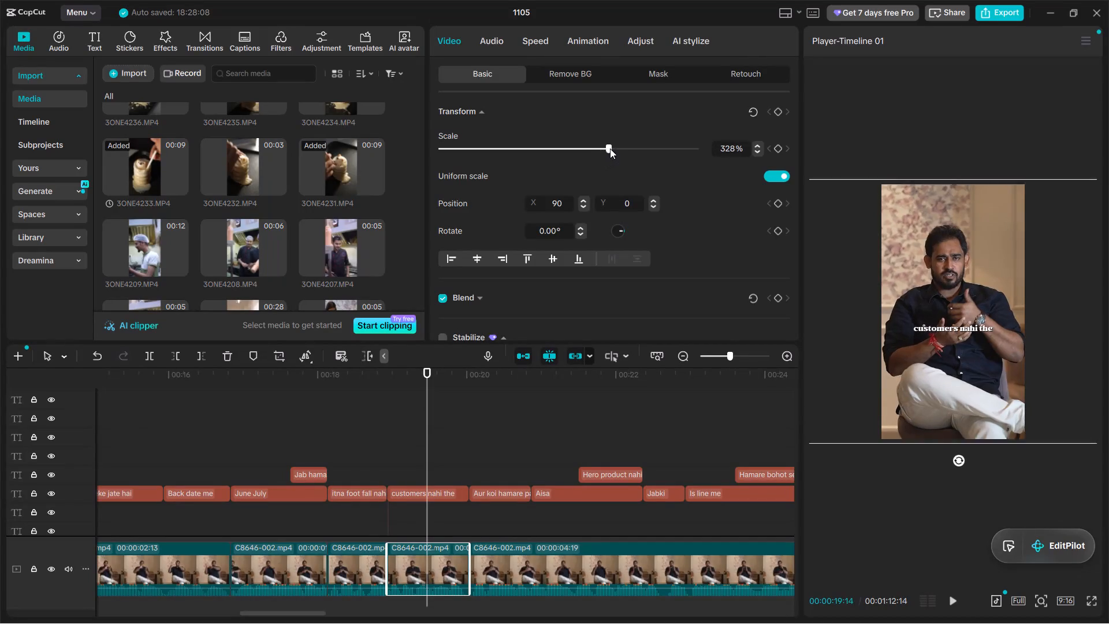
pyautogui.moveTo(610, 148); pyautogui.dragTo(617, 148)
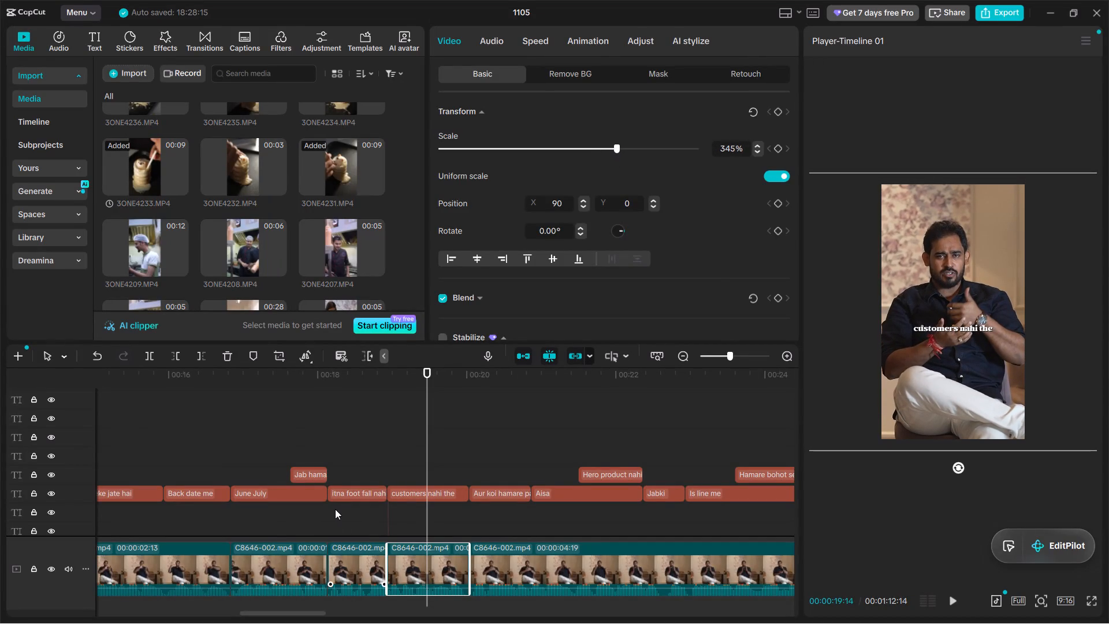
# Restore the preview size and play the stepped punch-ins from the "June July" caption through "customers nahi the".
pyautogui.click(291, 524)
pyautogui.press('space')
pyautogui.keyDown('ctrl'); pyautogui.scroll(3, 942, 312); pyautogui.keyUp('ctrl')
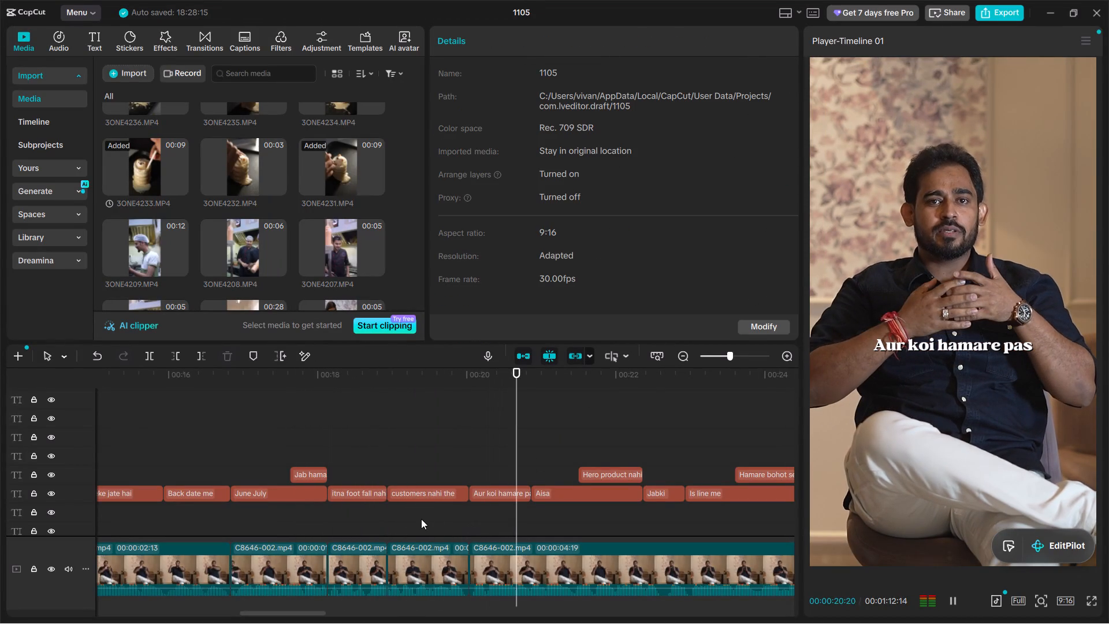
pyautogui.press('space')
pyautogui.click(274, 532)
pyautogui.click(307, 534)
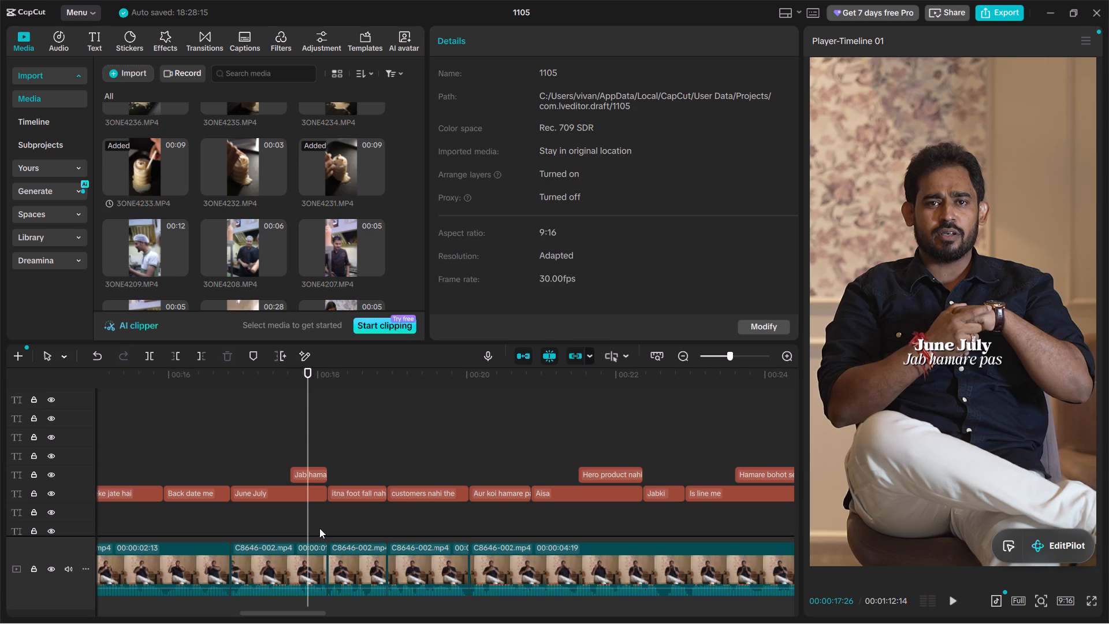
pyautogui.click(272, 456)
pyautogui.click(256, 447)
pyautogui.press('space')
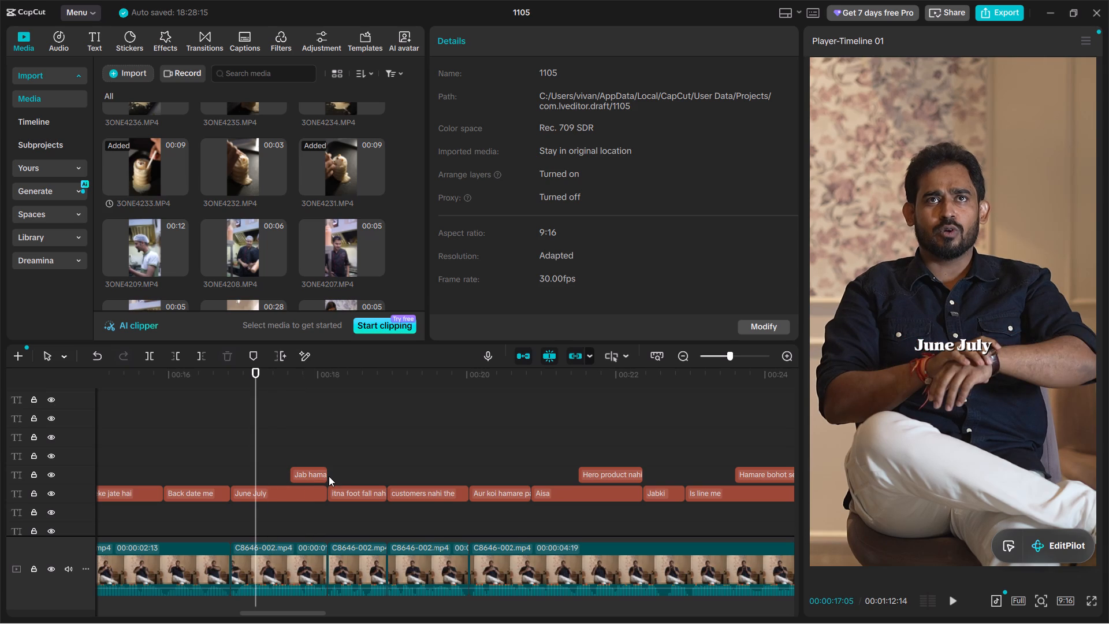
pyautogui.keyDown('alt'); pyautogui.scroll(3, 372, 491); pyautogui.keyUp('alt')
pyautogui.keyDown('alt'); pyautogui.scroll(-5, 373, 497); pyautogui.keyUp('alt')
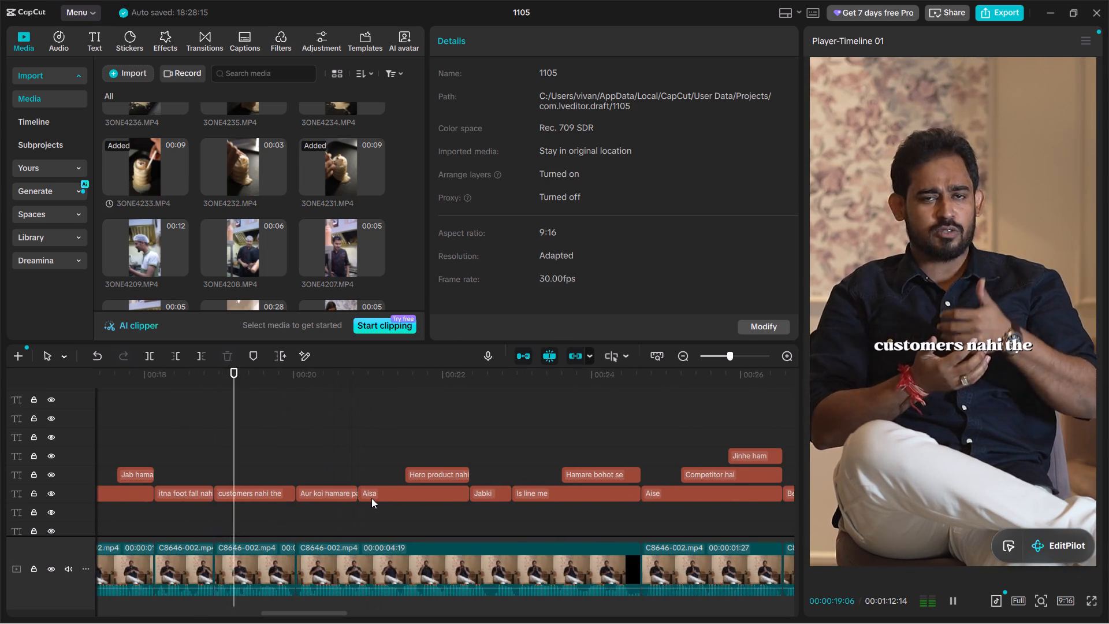
# Review the playback from the "customers nahi the" caption through "Beat hi nahi kar paate", checking the speaker shots and captions.
pyautogui.keyDown('alt'); pyautogui.scroll(3, 371, 498); pyautogui.keyUp('alt')
pyautogui.keyDown('alt'); pyautogui.scroll(-2, 371, 498); pyautogui.keyUp('alt')
pyautogui.keyDown('alt'); pyautogui.scroll(-1, 451, 487); pyautogui.keyUp('alt')
pyautogui.keyDown('ctrl'); pyautogui.scroll(-13, 451, 487); pyautogui.keyUp('ctrl')
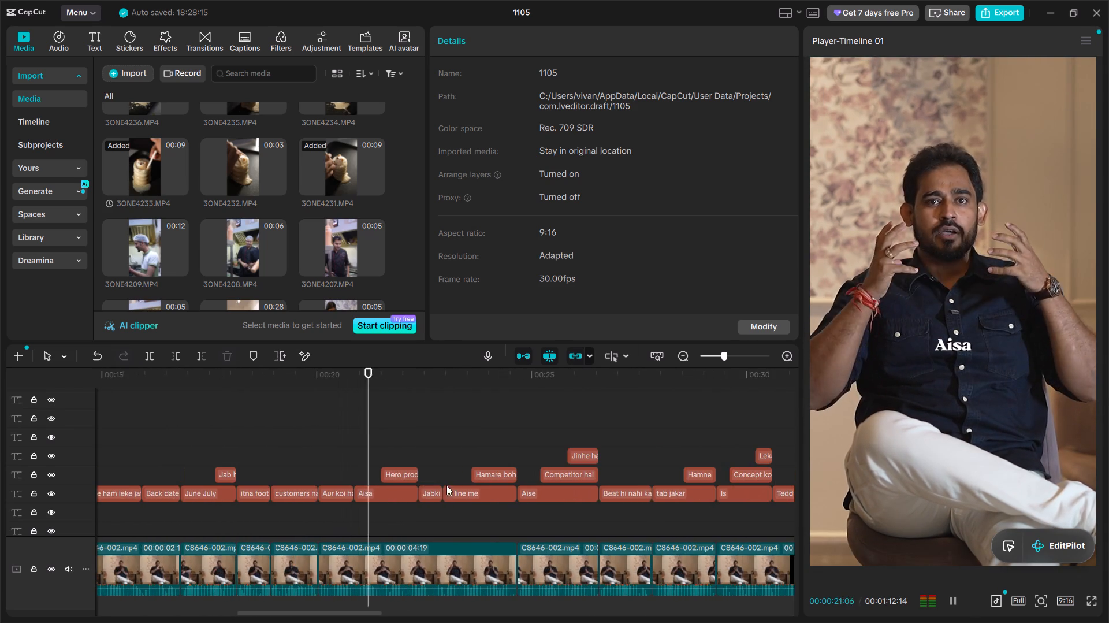
pyautogui.keyDown('ctrl'); pyautogui.scroll(11, 430, 474); pyautogui.keyUp('ctrl')
pyautogui.keyDown('ctrl'); pyautogui.scroll(2, 494, 456); pyautogui.keyUp('ctrl')
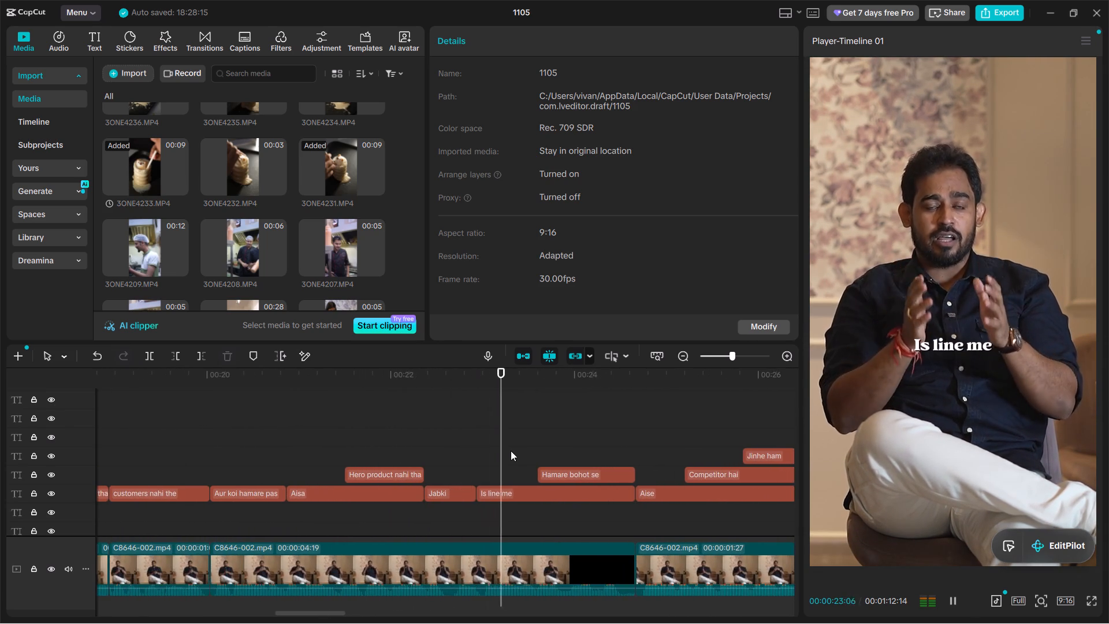
pyautogui.keyDown('alt'); pyautogui.scroll(-2, 520, 451); pyautogui.keyUp('alt')
pyautogui.keyDown('ctrl'); pyautogui.scroll(-4, 476, 454); pyautogui.keyUp('ctrl')
pyautogui.keyDown('alt'); pyautogui.scroll(2, 476, 454); pyautogui.keyUp('alt')
pyautogui.keyDown('alt'); pyautogui.scroll(-3, 476, 454); pyautogui.keyUp('alt')
pyautogui.keyDown('alt'); pyautogui.scroll(3, 477, 454); pyautogui.keyUp('alt')
pyautogui.keyDown('alt'); pyautogui.scroll(-4, 479, 453); pyautogui.keyUp('alt')
pyautogui.keyDown('alt'); pyautogui.scroll(-1, 531, 450); pyautogui.keyUp('alt')
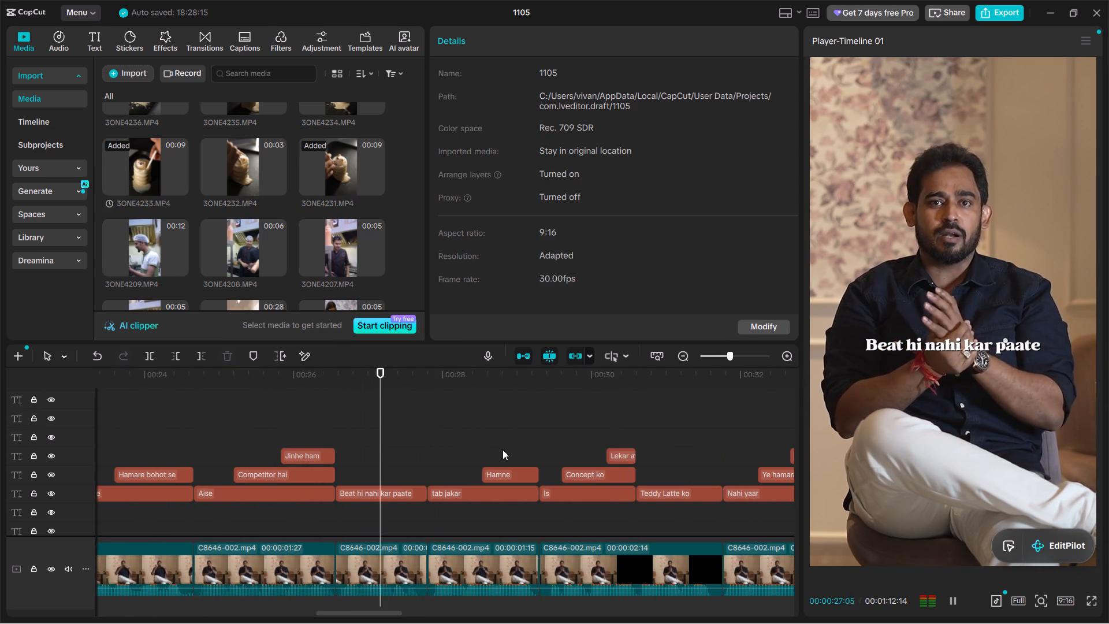
# Skip ahead through the playback from "tab jakar" to "Easy Task", checking the speaker shots, Teddy Latte B-roll and captions.
pyautogui.click(452, 437)
pyautogui.press('space')
pyautogui.keyDown('alt'); pyautogui.scroll(-2, 508, 439); pyautogui.keyUp('alt')
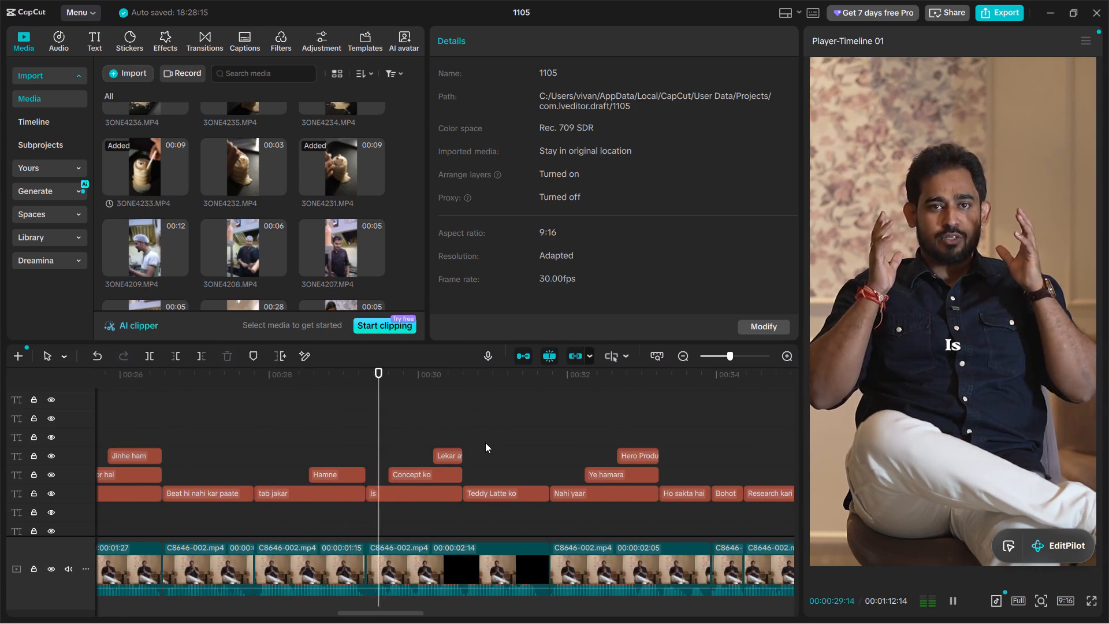
pyautogui.keyDown('alt'); pyautogui.scroll(-1, 485, 443); pyautogui.keyUp('alt')
pyautogui.keyDown('ctrl'); pyautogui.scroll(-13, 485, 443); pyautogui.keyUp('ctrl')
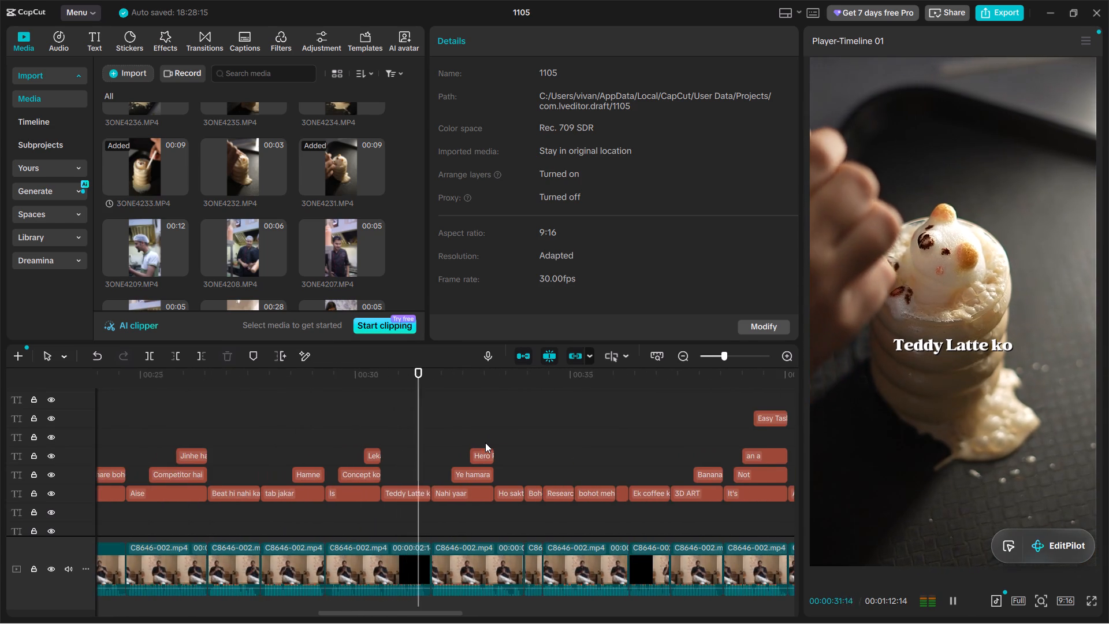
pyautogui.keyDown('ctrl'); pyautogui.scroll(5, 485, 443); pyautogui.keyUp('ctrl')
pyautogui.keyDown('ctrl'); pyautogui.scroll(-5, 485, 443); pyautogui.keyUp('ctrl')
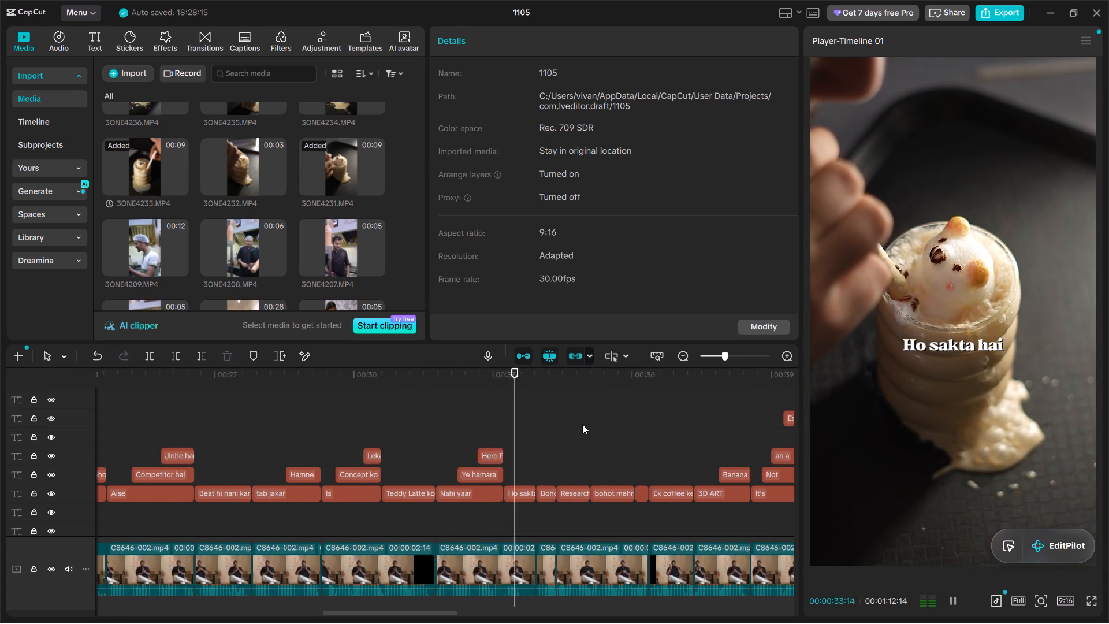
pyautogui.keyDown('alt'); pyautogui.scroll(-2, 582, 424); pyautogui.keyUp('alt')
pyautogui.click(531, 426)
pyautogui.press('space')
pyautogui.press('space')
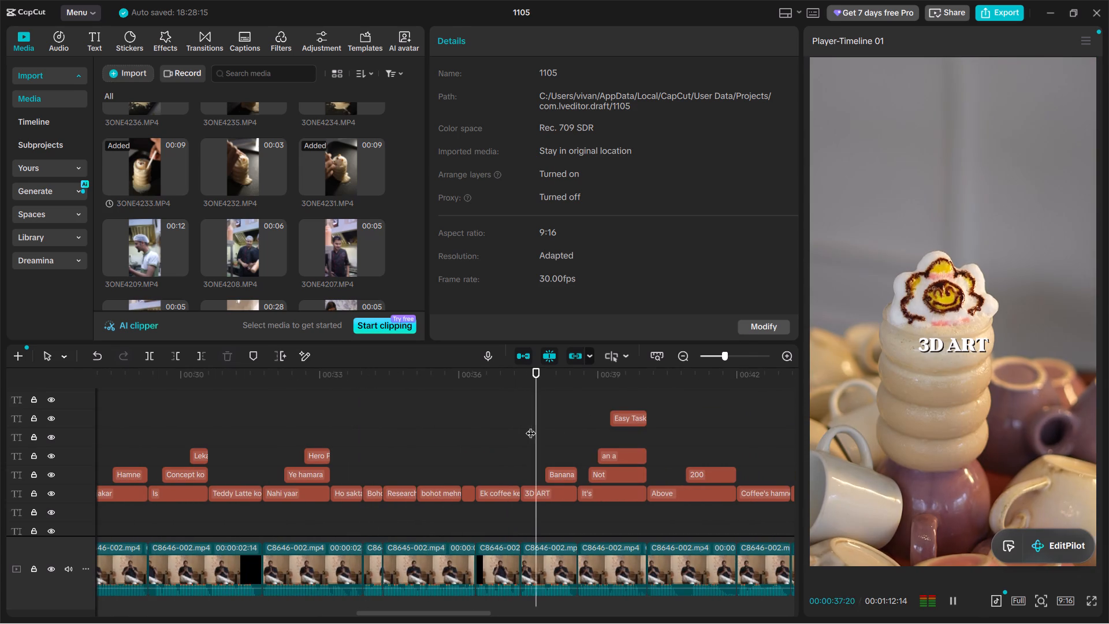
pyautogui.keyDown('alt'); pyautogui.scroll(-3, 533, 426); pyautogui.keyUp('alt')
pyautogui.keyDown('alt'); pyautogui.scroll(4, 472, 433); pyautogui.keyUp('alt')
pyautogui.keyDown('alt'); pyautogui.scroll(-3, 471, 432); pyautogui.keyUp('alt')
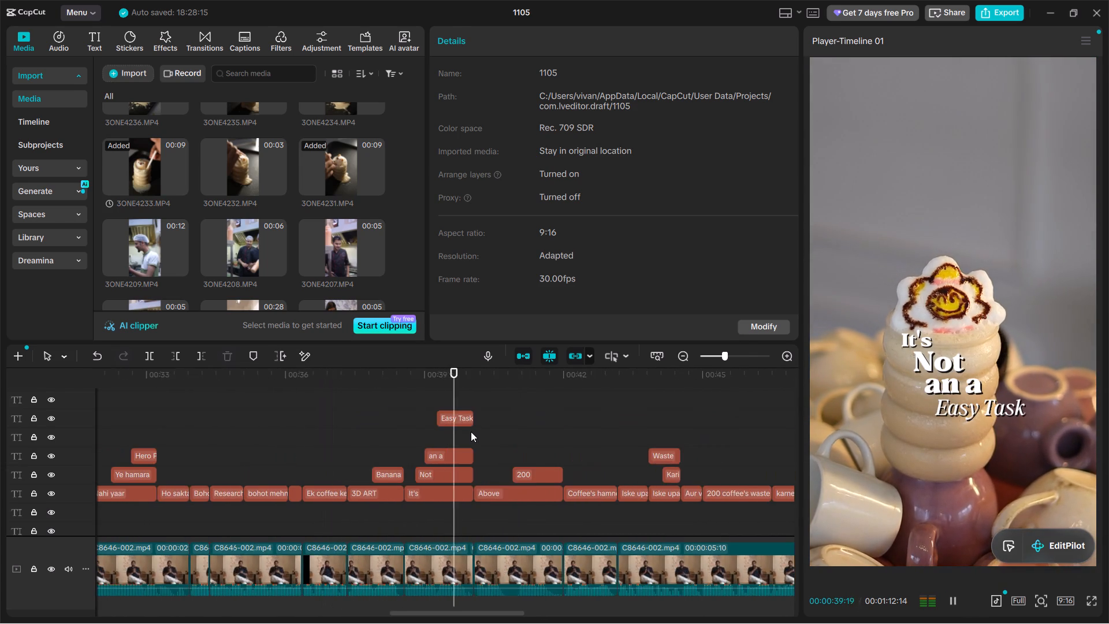
pyautogui.keyDown('alt'); pyautogui.scroll(2, 471, 430); pyautogui.keyUp('alt')
# Return the playhead to the very start of the timeline, at the opening "Or" caption.
pyautogui.click(508, 413)
pyautogui.moveTo(508, 413); pyautogui.dragTo(0, 588)
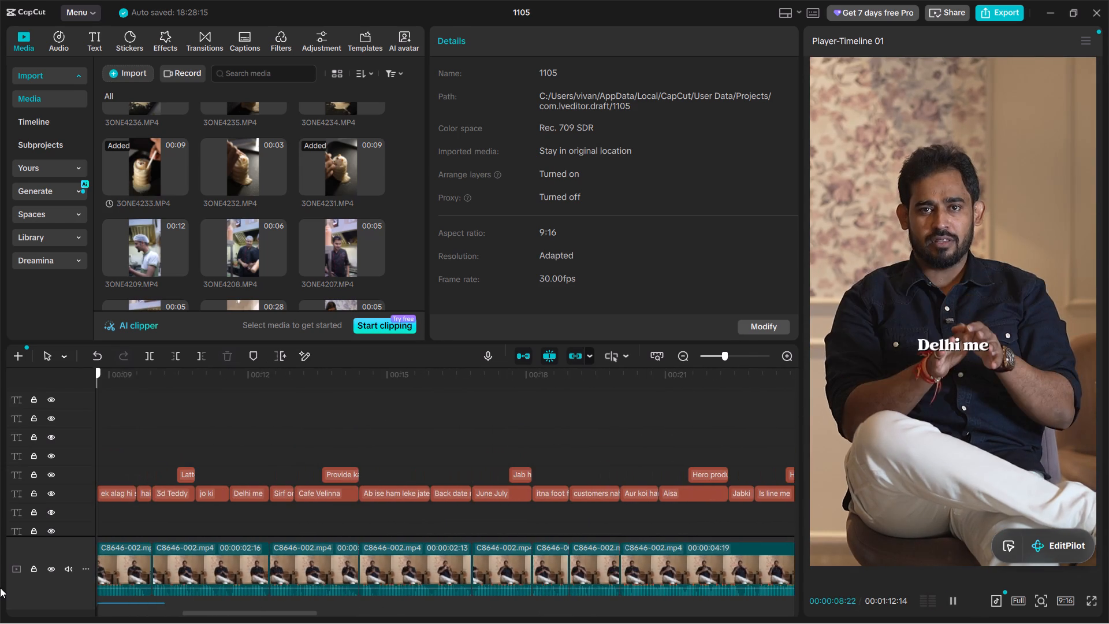
pyautogui.moveTo(0, 588); pyautogui.dragTo(139, 511)
pyautogui.scroll(4, 180, 465)
pyautogui.scroll(-6, 184, 473)
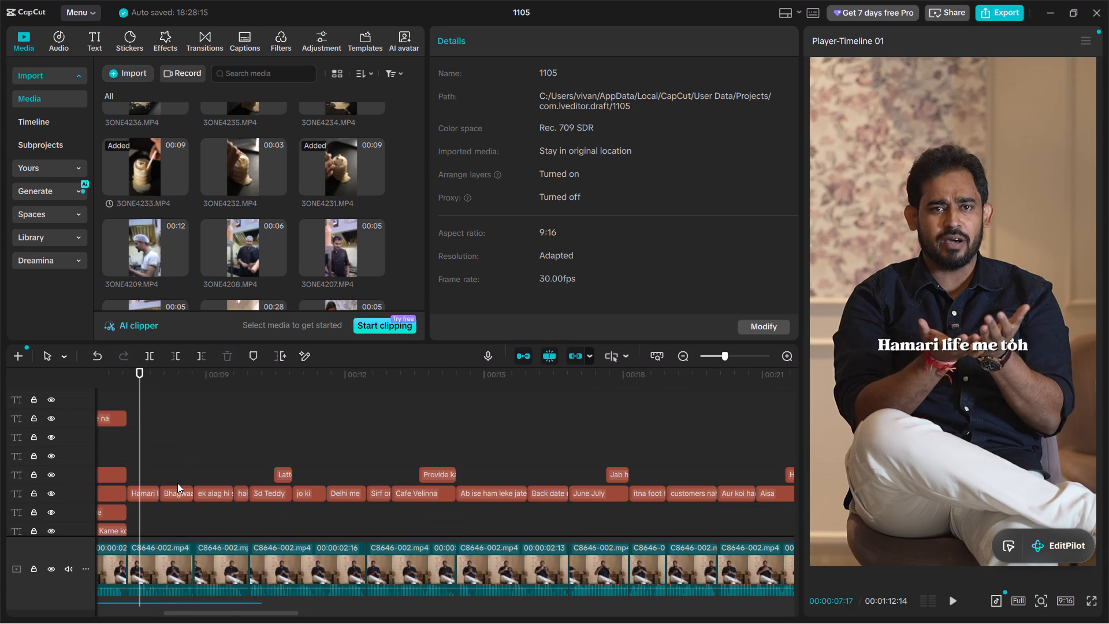
pyautogui.keyDown('alt'); pyautogui.scroll(6, 177, 483); pyautogui.keyUp('alt')
pyautogui.click(270, 411)
pyautogui.moveTo(270, 411); pyautogui.dragTo(0, 478)
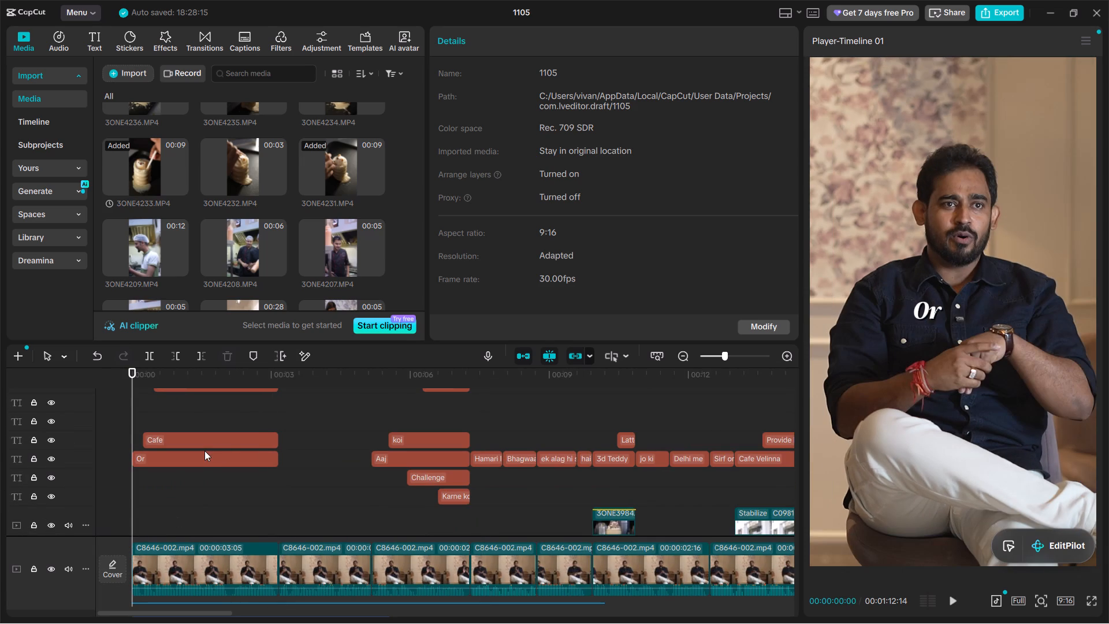
pyautogui.scroll(5, 204, 451)
# Search the audio library's music for "inspirational".
pyautogui.click(50, 40)
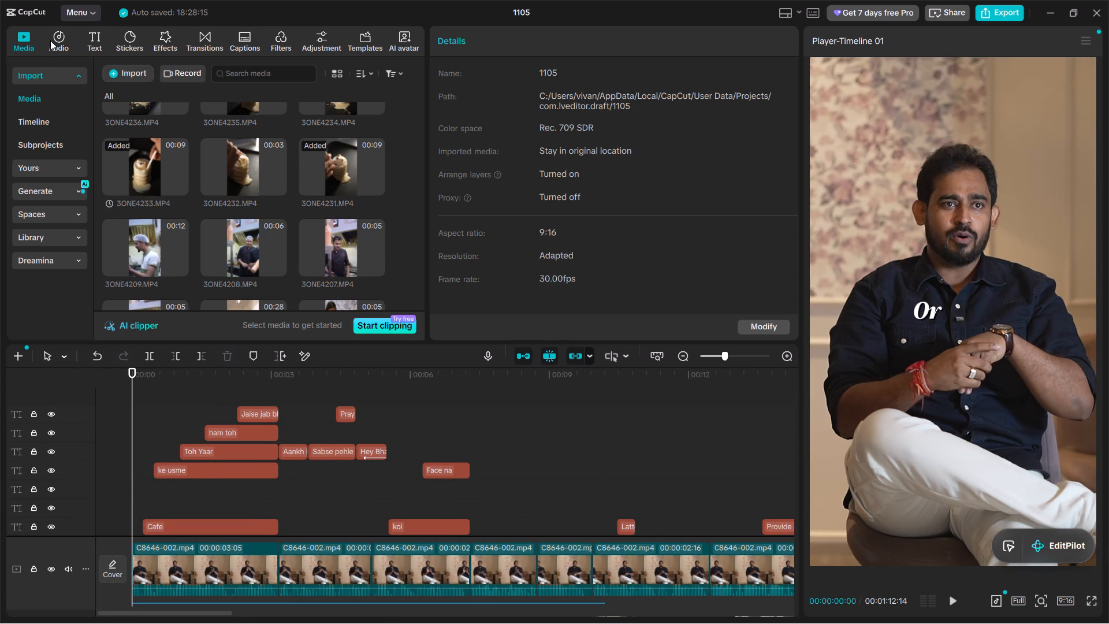
pyautogui.click(54, 36)
pyautogui.click(58, 43)
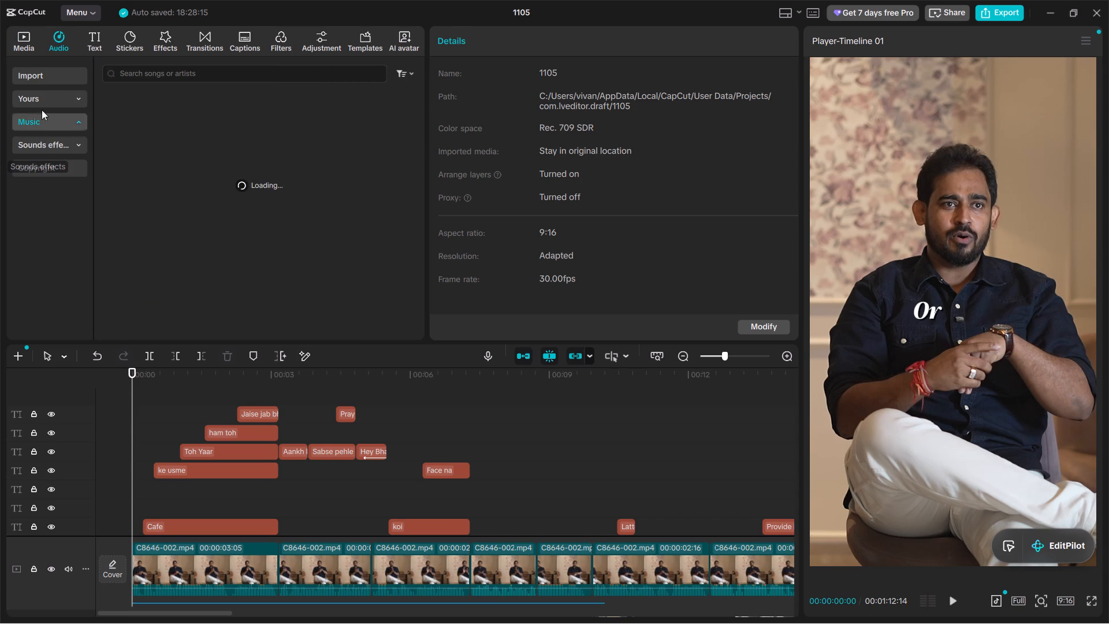
pyautogui.click(182, 71)
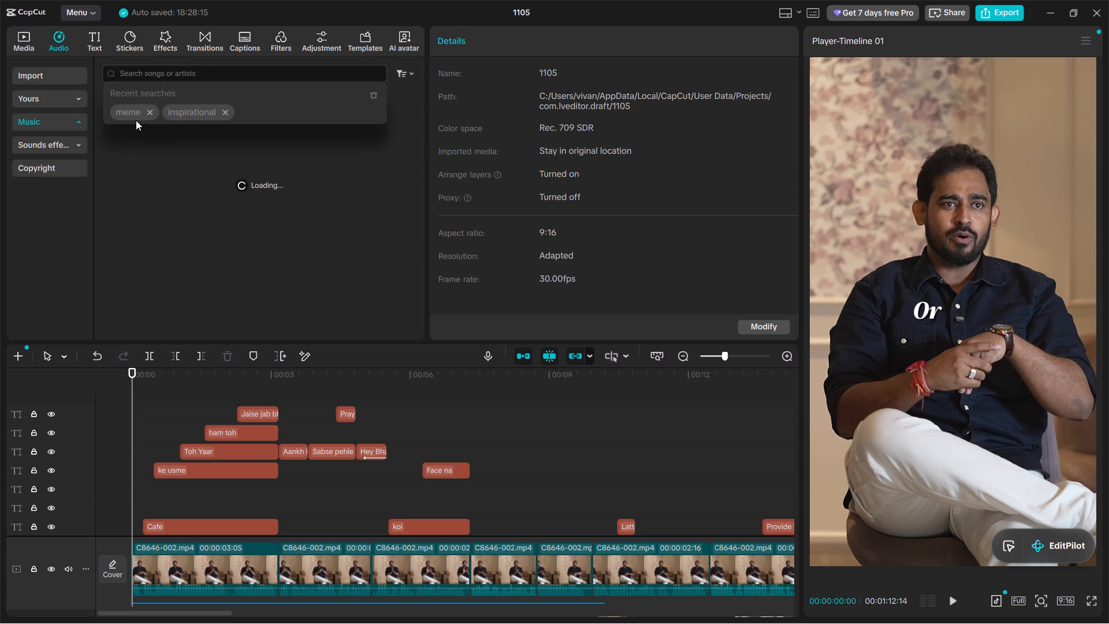
pyautogui.click(181, 112)
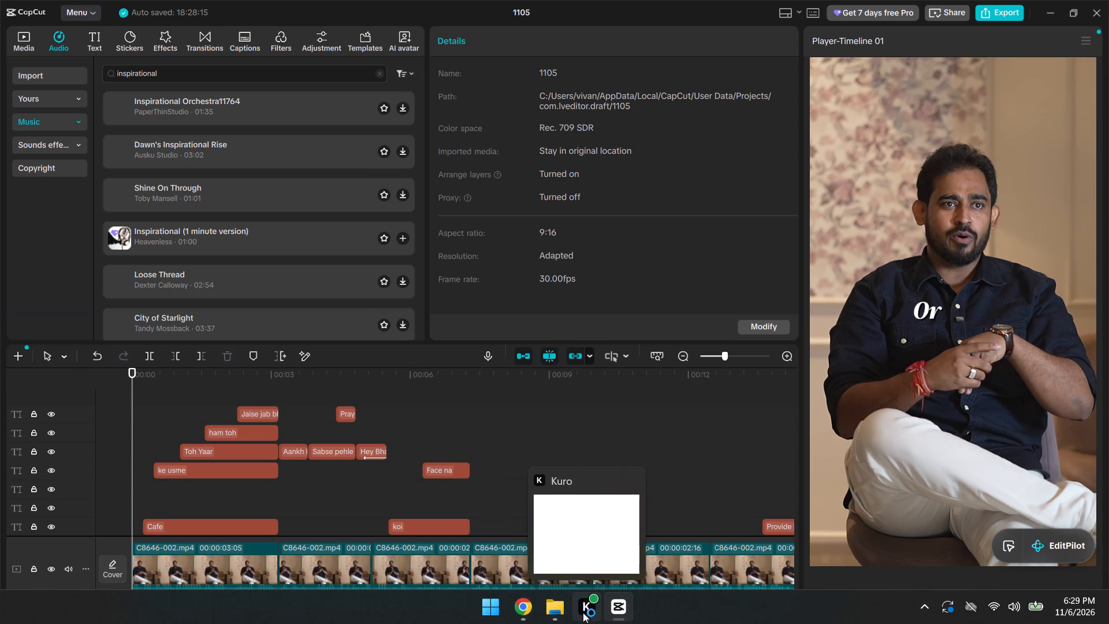
# Audition candidate background tracks in the "inspirational" results, including Inspirational Orchestra11764, Dawn's Inspirational Rise, Inspirational (1 minute version) and Before the Dawn.
pyautogui.click(232, 96)
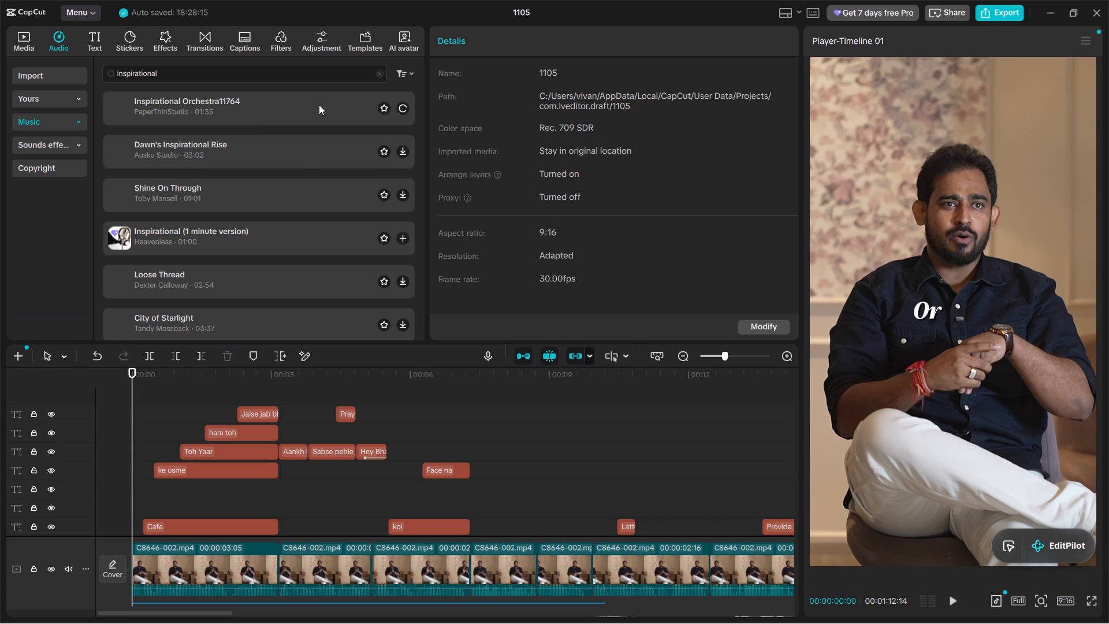
pyautogui.click(268, 154)
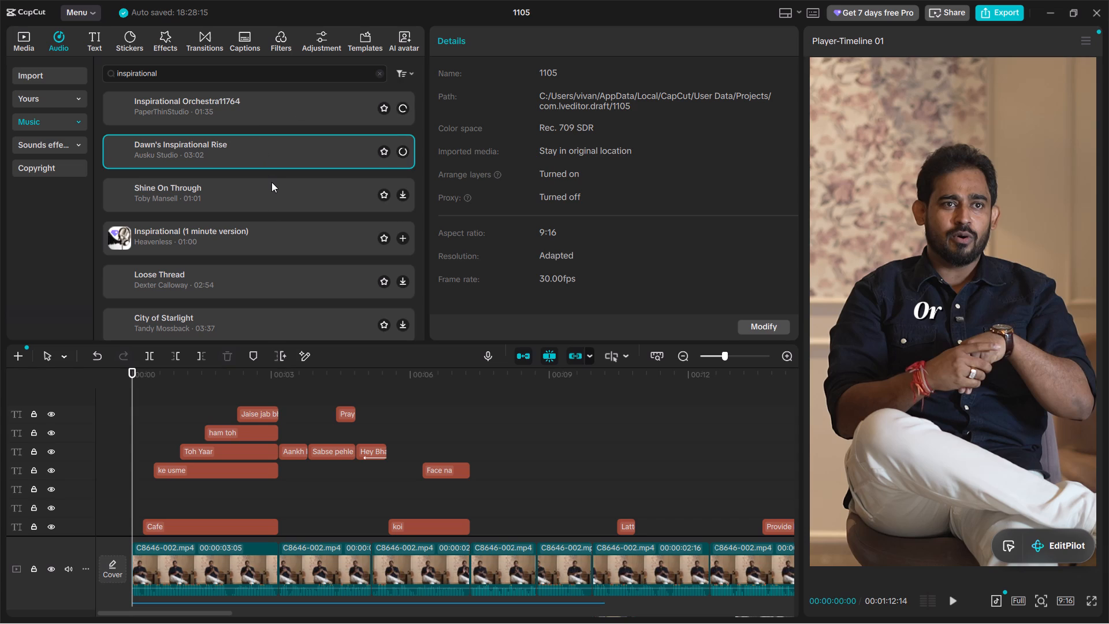
pyautogui.click(282, 190)
pyautogui.click(317, 248)
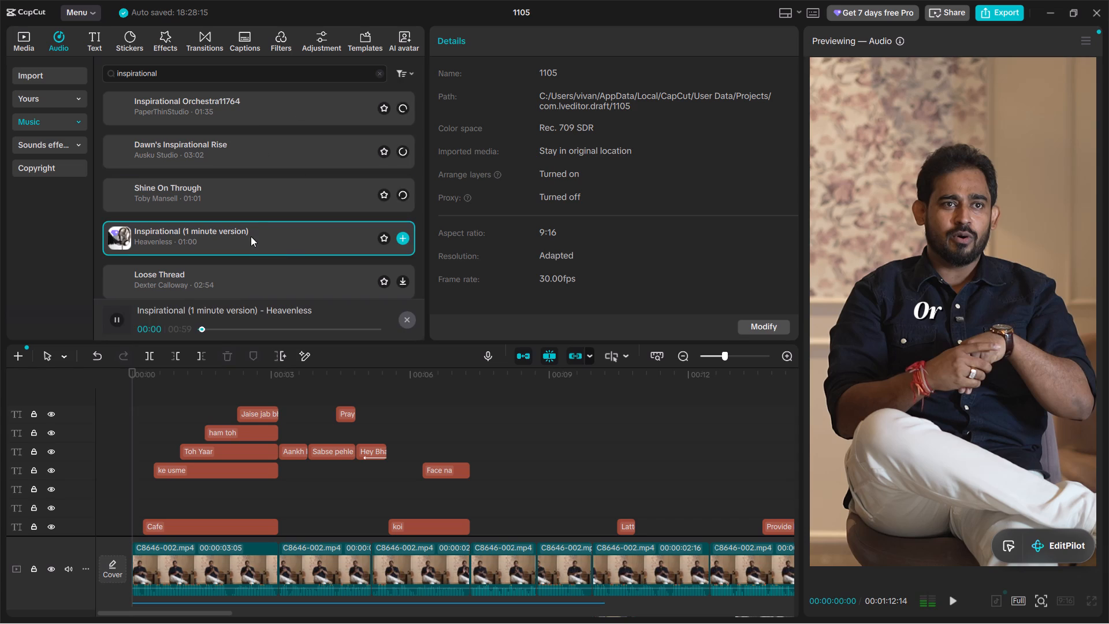
pyautogui.click(235, 326)
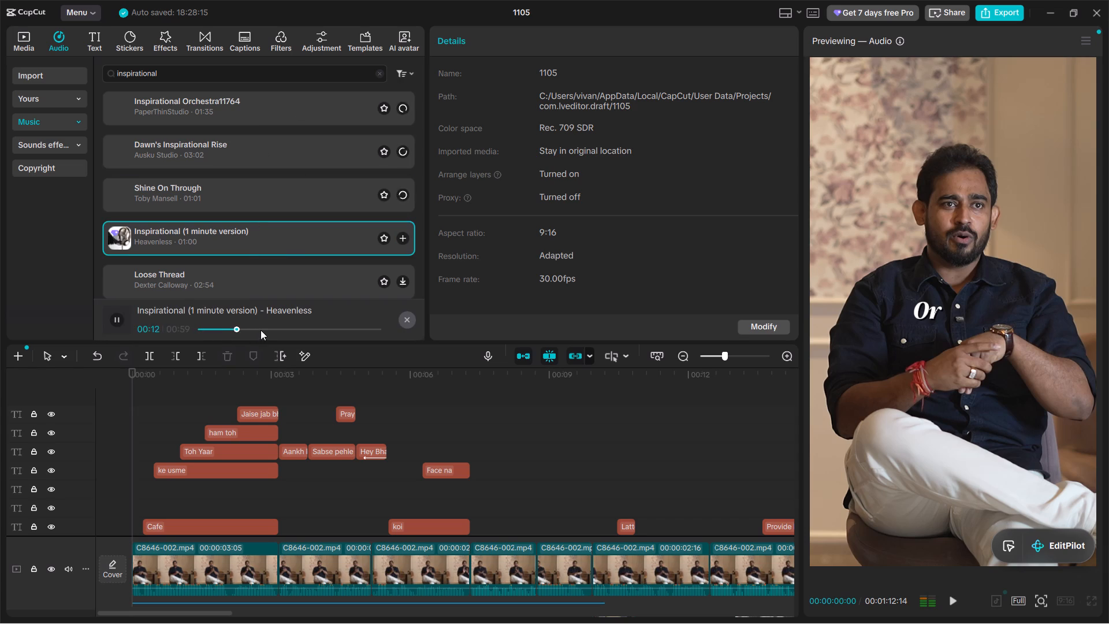
pyautogui.scroll(-1, 315, 244)
pyautogui.click(304, 210)
pyautogui.click(291, 261)
pyautogui.scroll(-1, 286, 287)
pyautogui.click(289, 239)
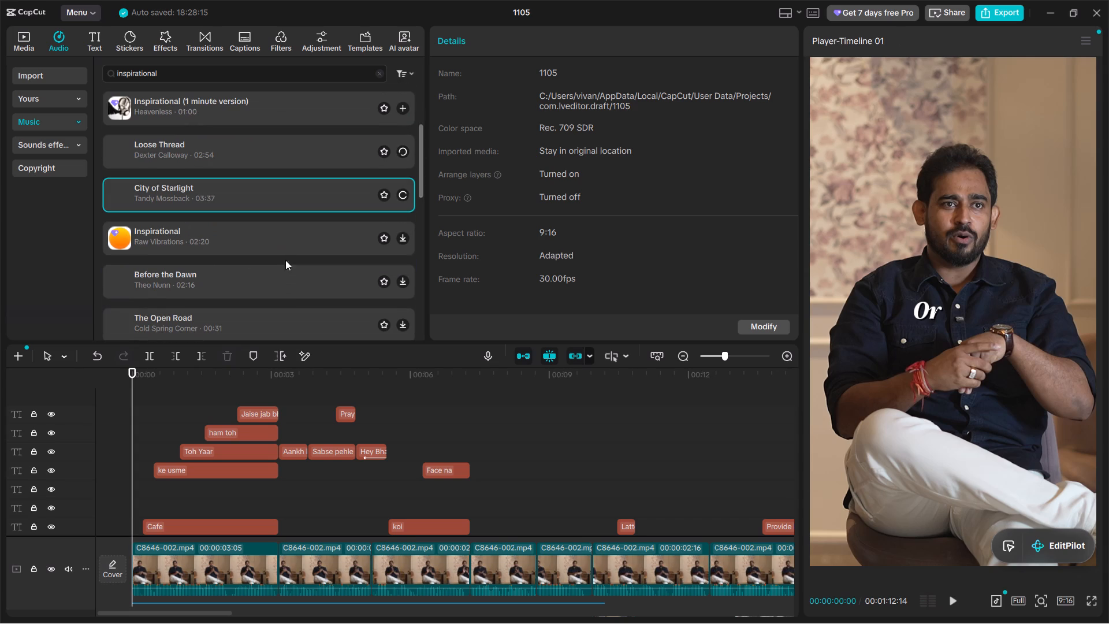
pyautogui.click(279, 272)
pyautogui.scroll(1, 253, 162)
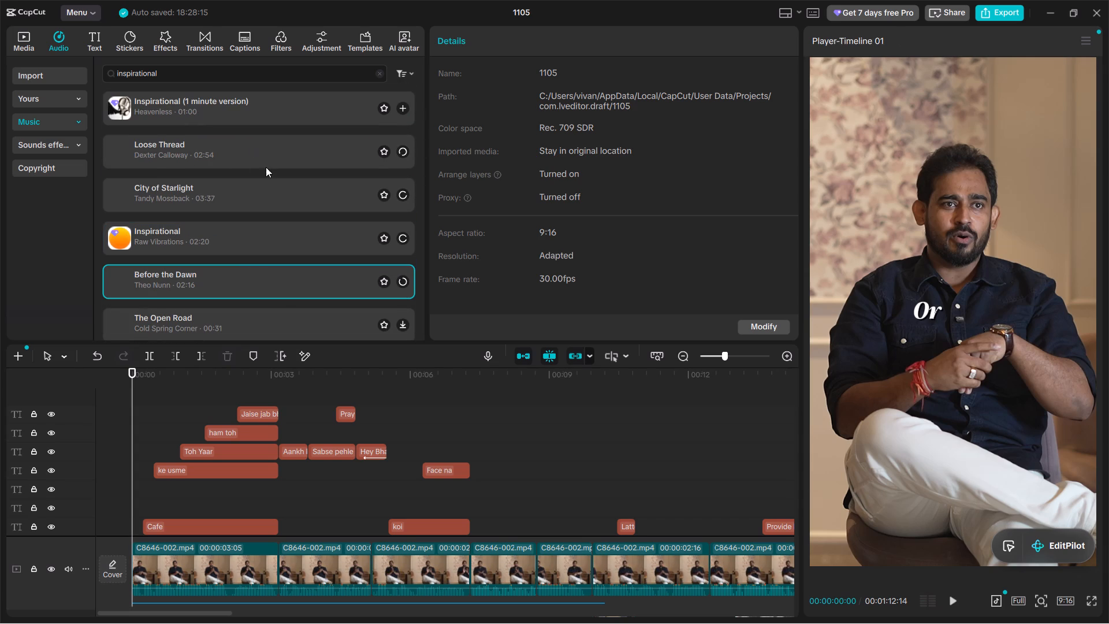
pyautogui.click(275, 176)
pyautogui.scroll(2, 232, 143)
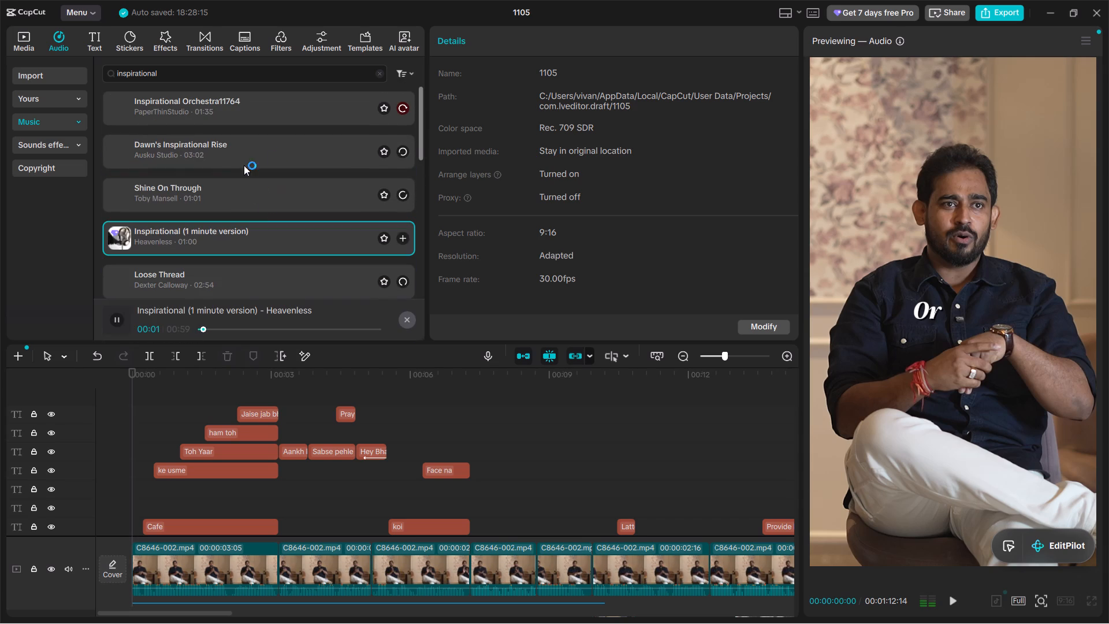
pyautogui.click(227, 127)
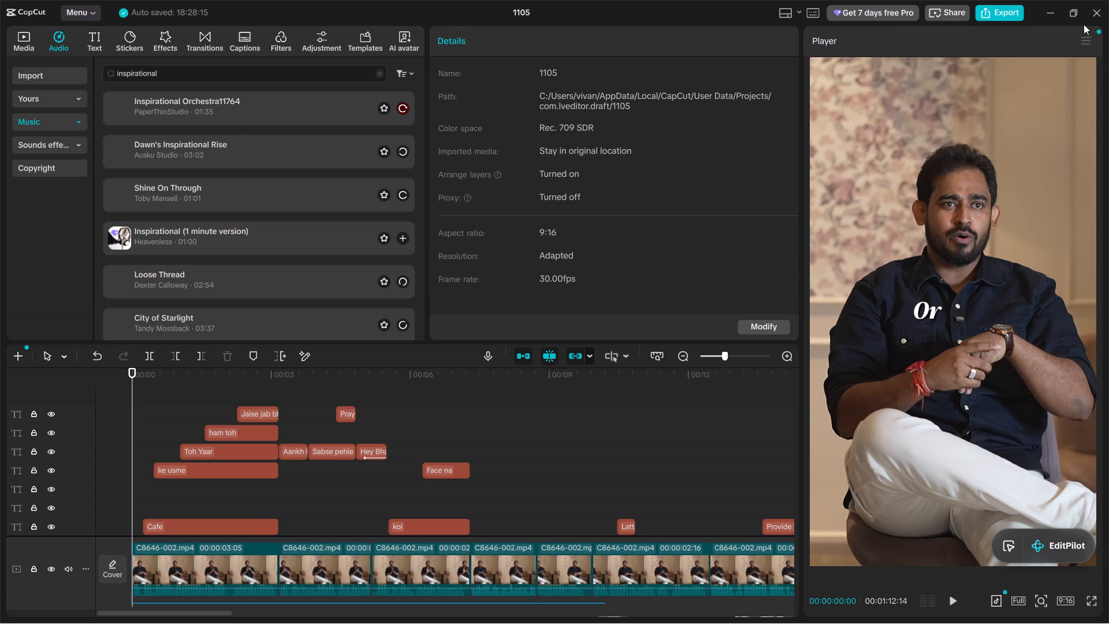
pyautogui.click(1044, 9)
pyautogui.click(530, 610)
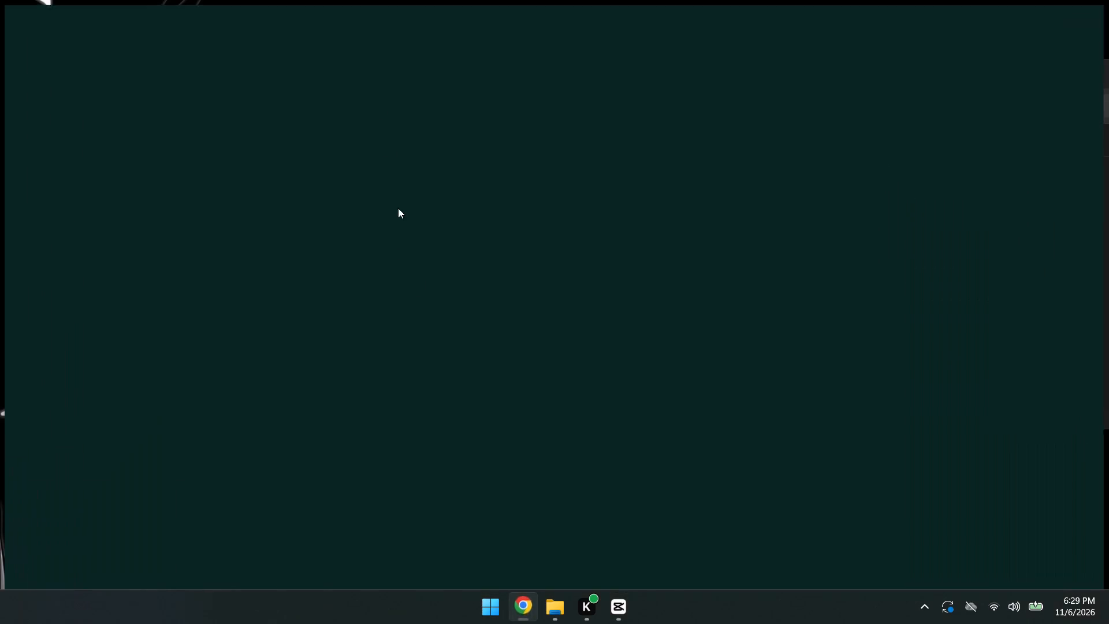
pyautogui.click(620, 6)
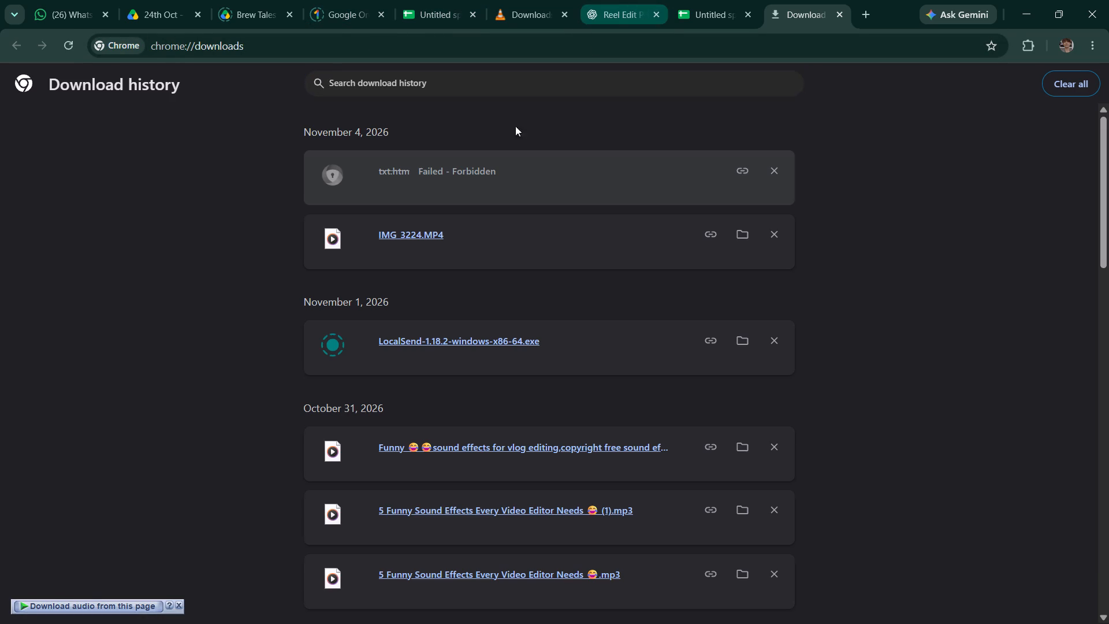
pyautogui.scroll(-16, 517, 304)
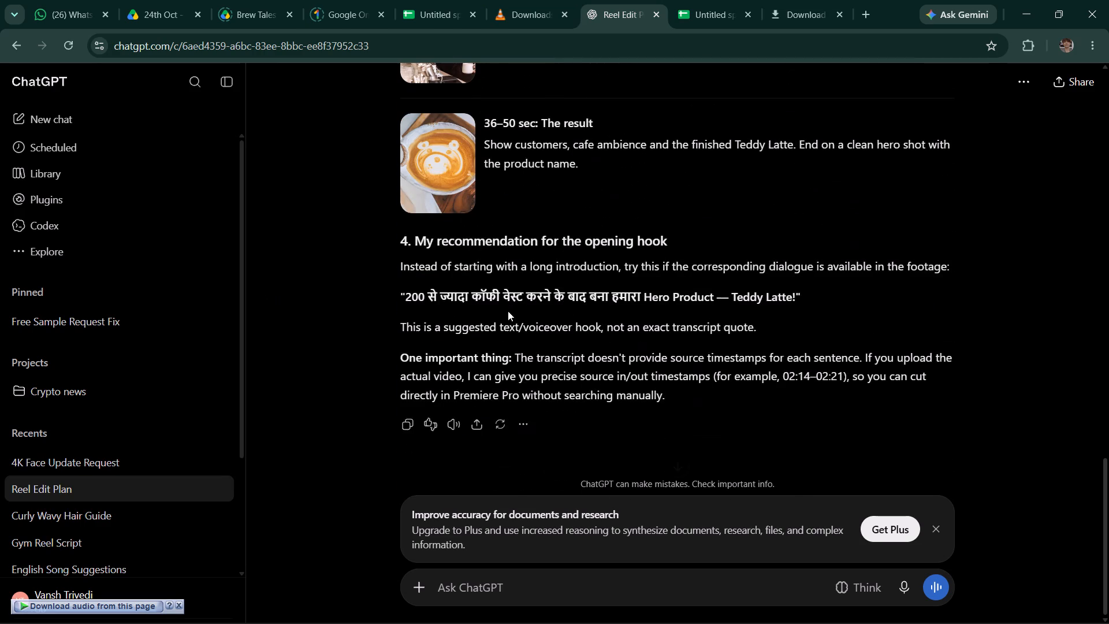
pyautogui.scroll(-3, 508, 311)
pyautogui.click(510, 593)
pyautogui.write('suggest me a')
pyautogui.press('space')
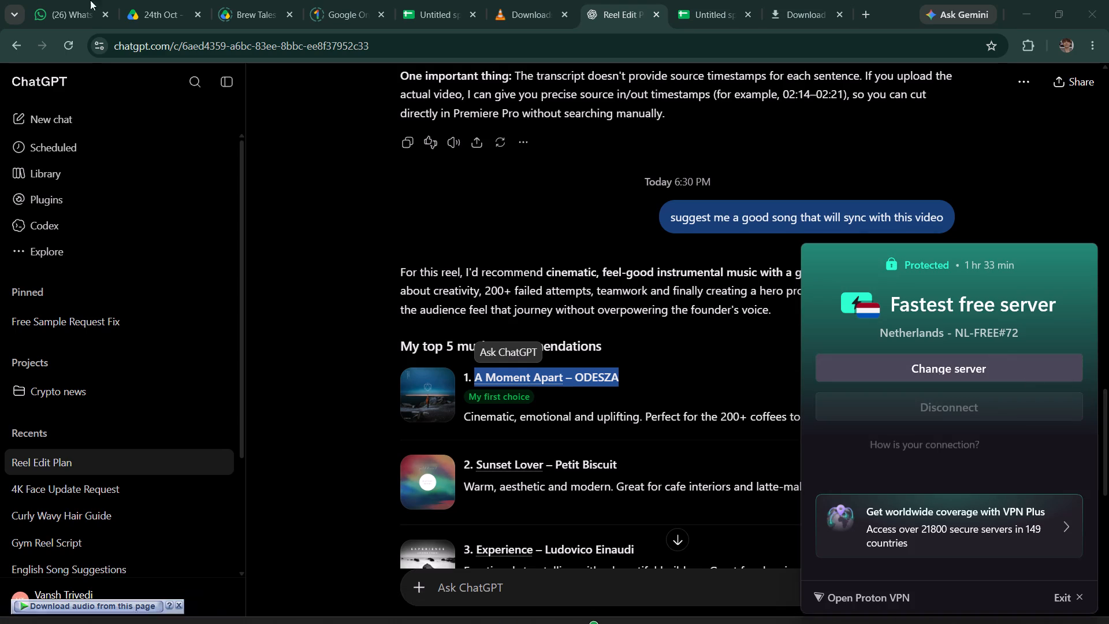
# Load YouTube in Chrome's download history tab and search it for the copied title "A Moment Apart – ODESZA".
pyautogui.click(814, 0)
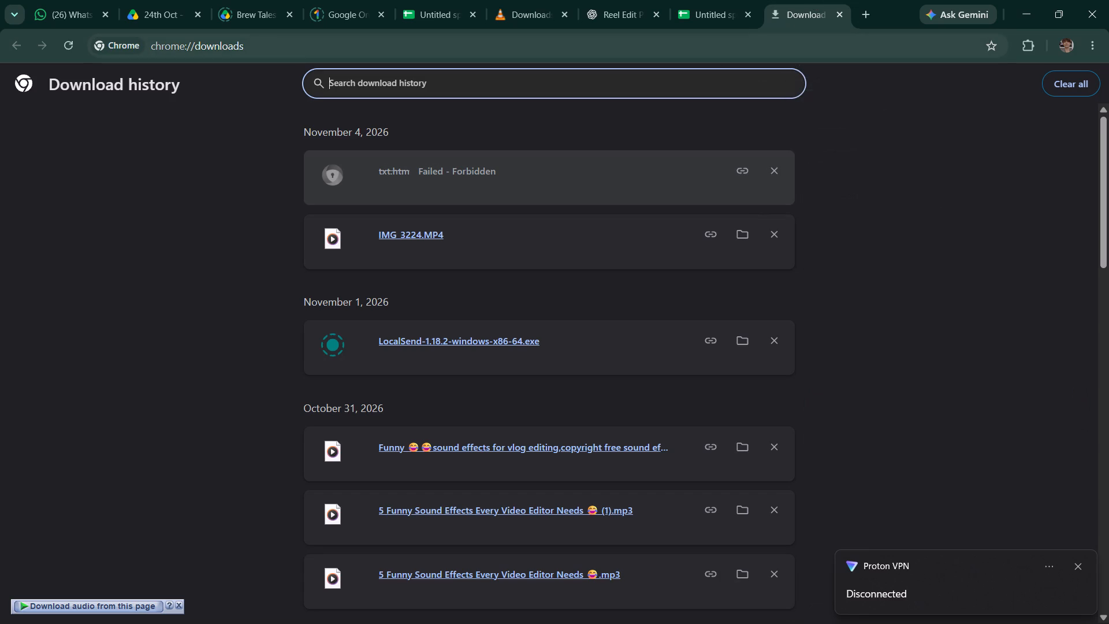
pyautogui.click(732, 51)
pyautogui.write('youtube')
pyautogui.press('Return')
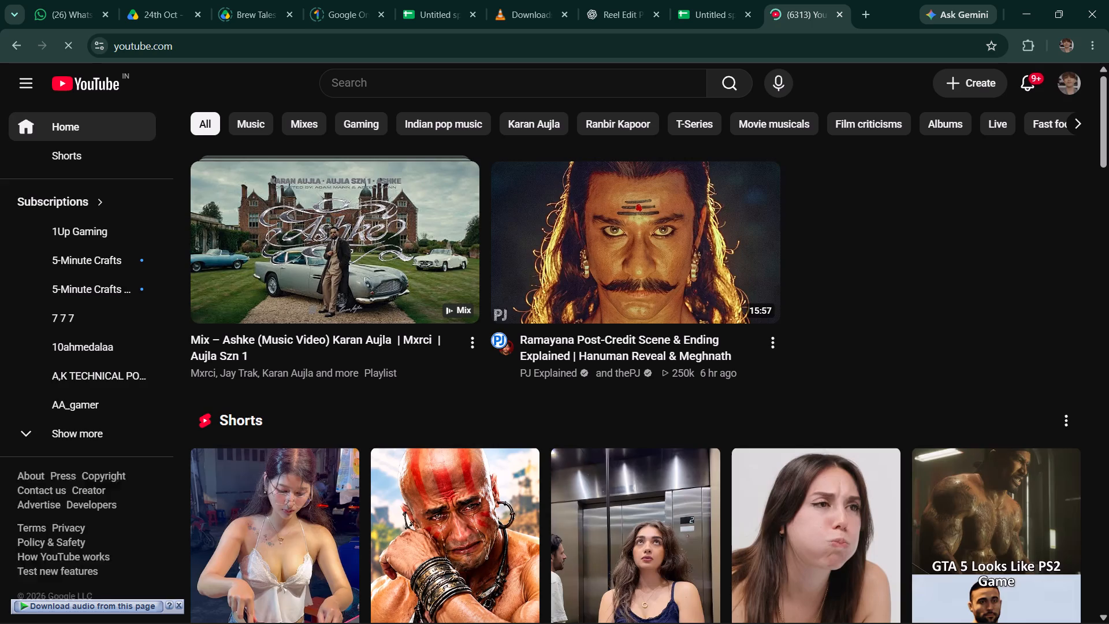
pyautogui.click(546, 77)
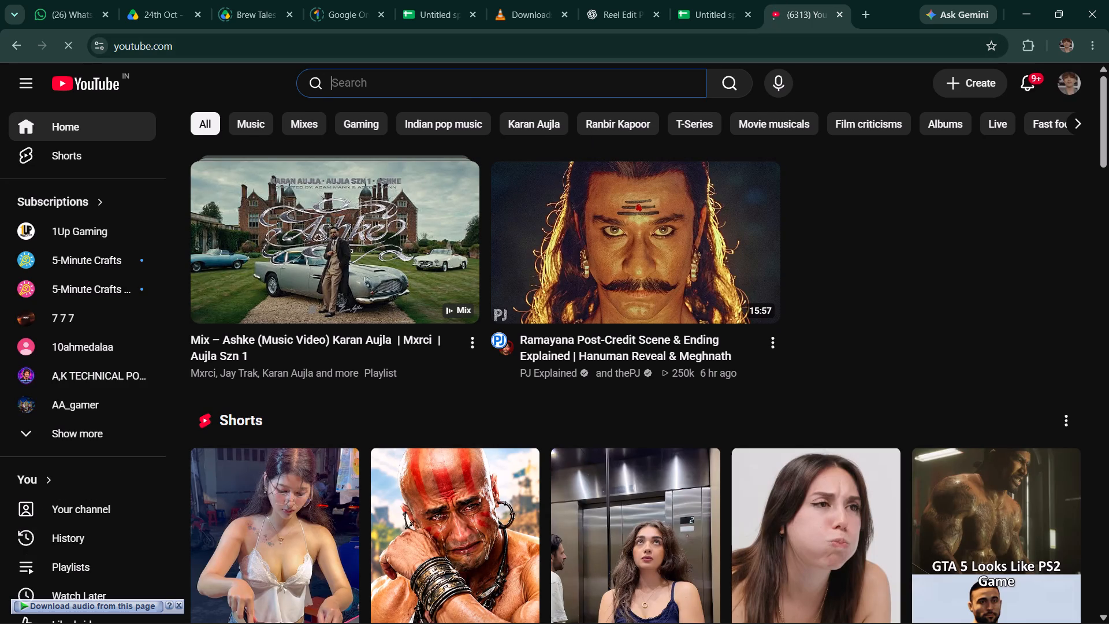
pyautogui.hotkey('ctrl', 'v')
pyautogui.press('Return')
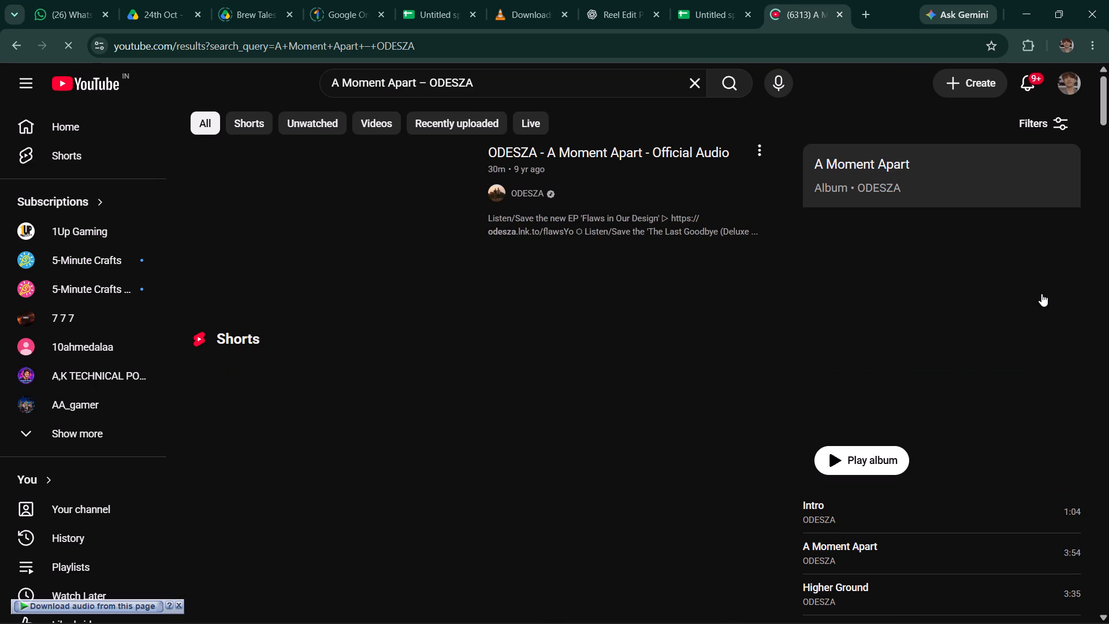
# Look through the YouTube results for a usable version of "A Moment Apart", dismissing the Internet Download Manager notice.
pyautogui.scroll(-5, 487, 332)
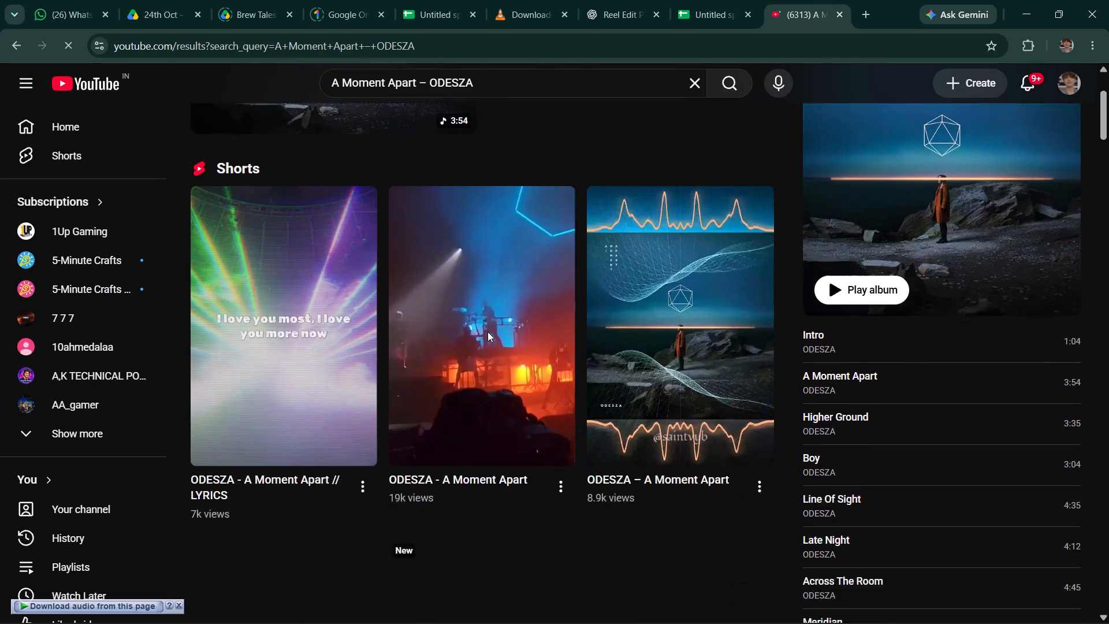
pyautogui.scroll(-1, 487, 332)
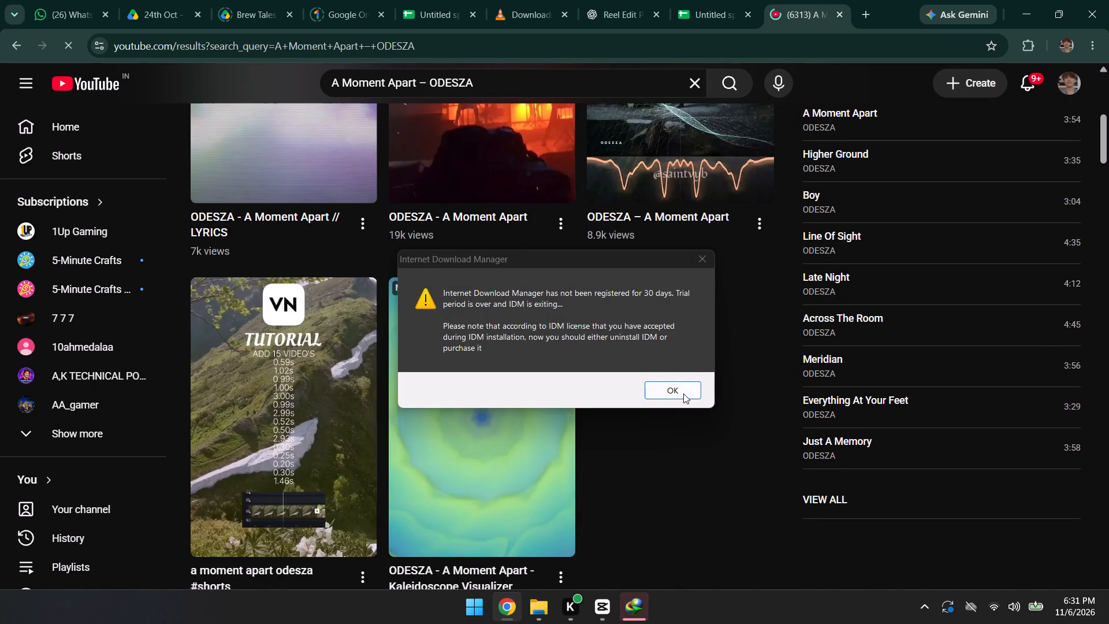
pyautogui.click(683, 393)
pyautogui.scroll(-3, 488, 388)
pyautogui.scroll(-2, 421, 387)
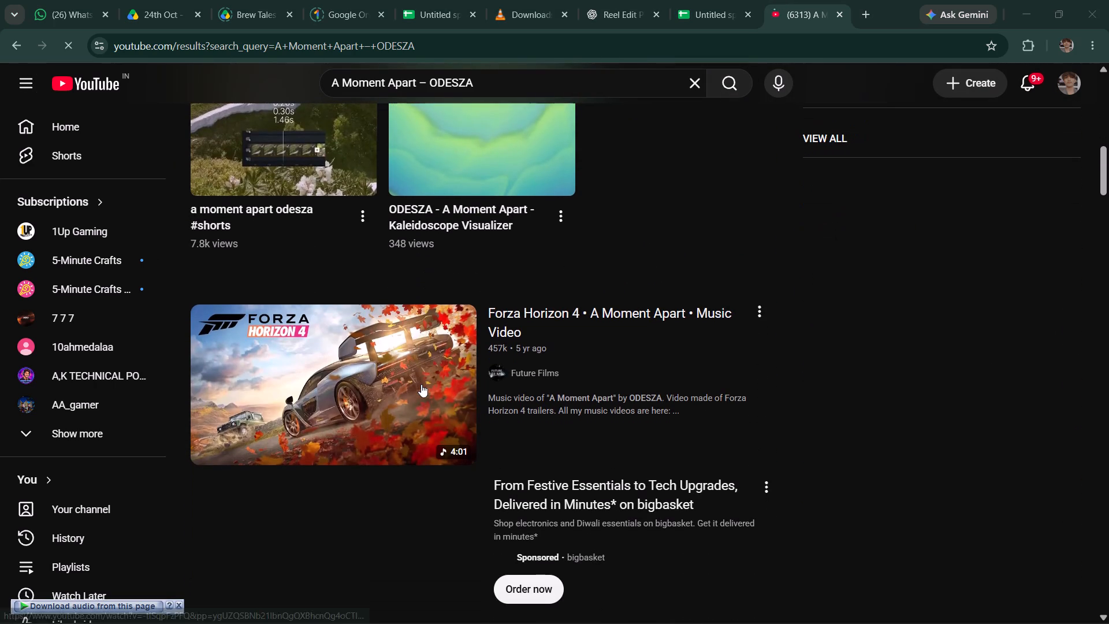
pyautogui.scroll(20, 423, 373)
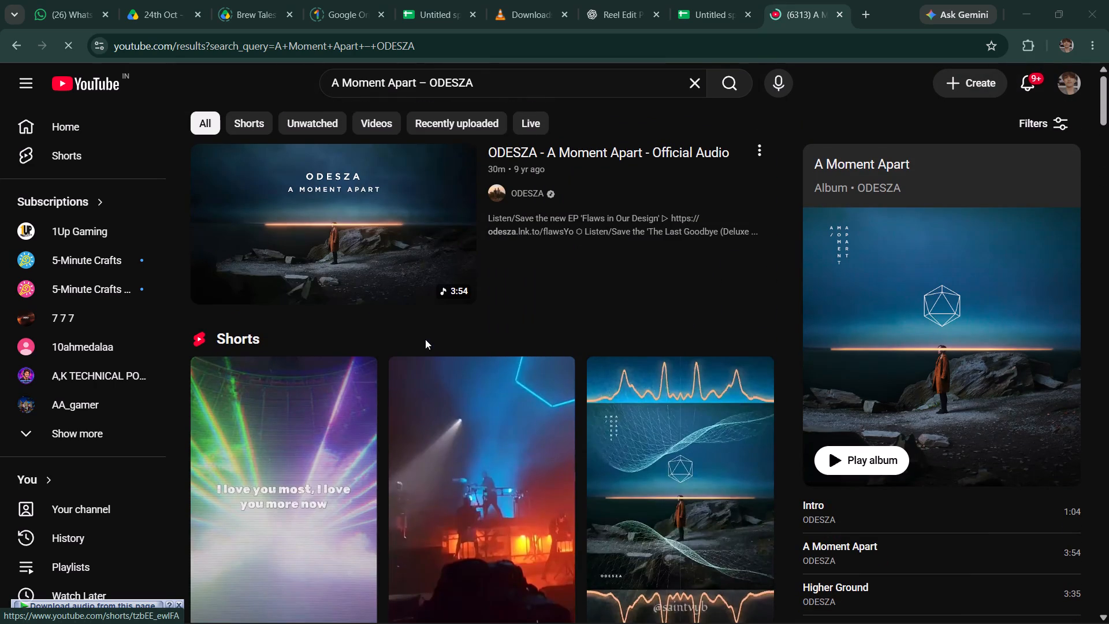
# Open the "ODESZA - A Moment Apart - Official Audio" video from the results and skip playback to 0:25.
pyautogui.scroll(1, 425, 339)
pyautogui.click(340, 229)
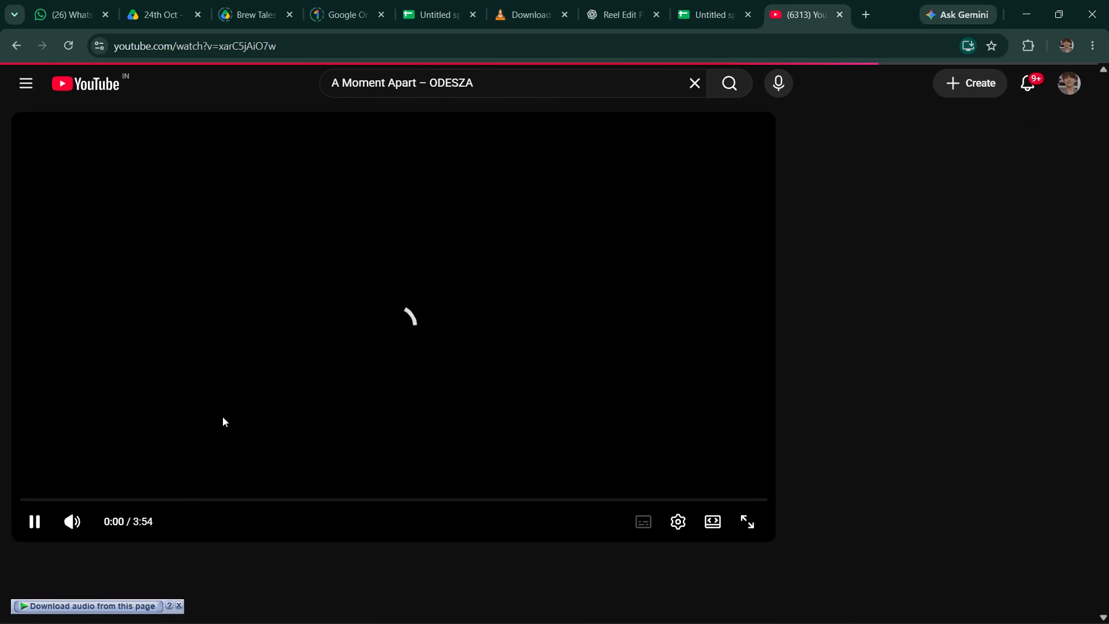
pyautogui.click(101, 502)
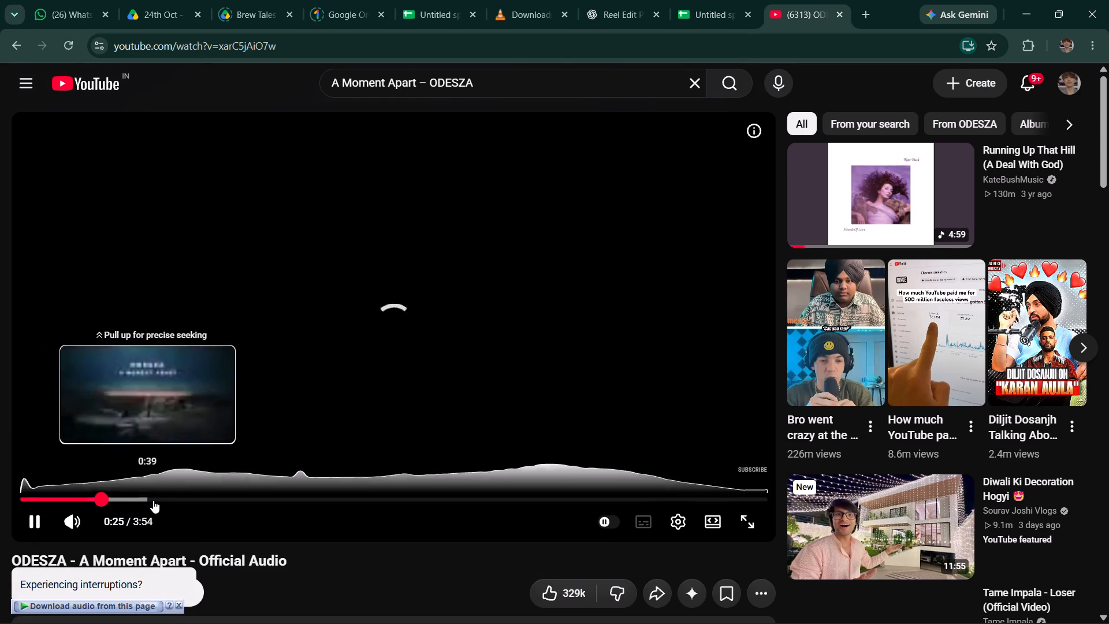
# Browse the video's comments and like the top one mentioning the Mclaren Senna.
pyautogui.scroll(-3, 323, 493)
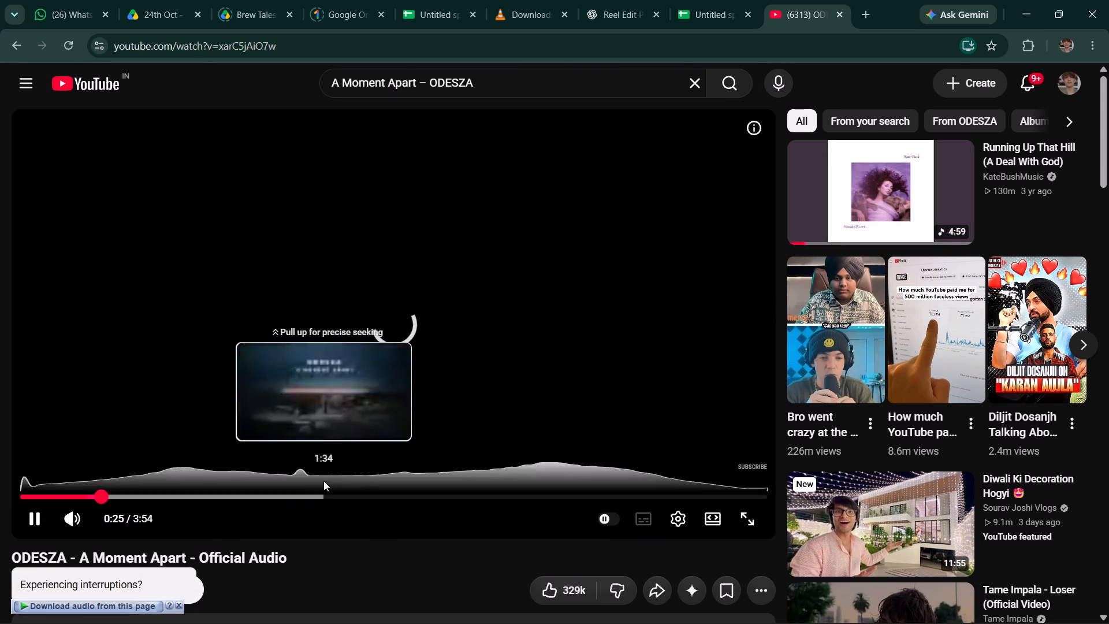
pyautogui.scroll(-3, 323, 481)
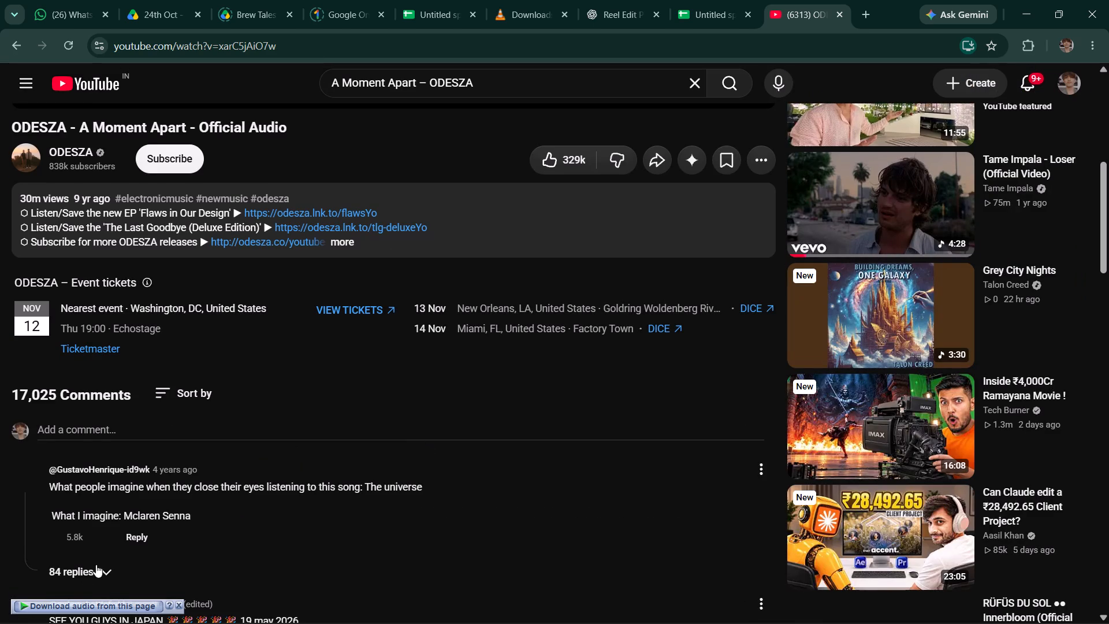
pyautogui.click(61, 538)
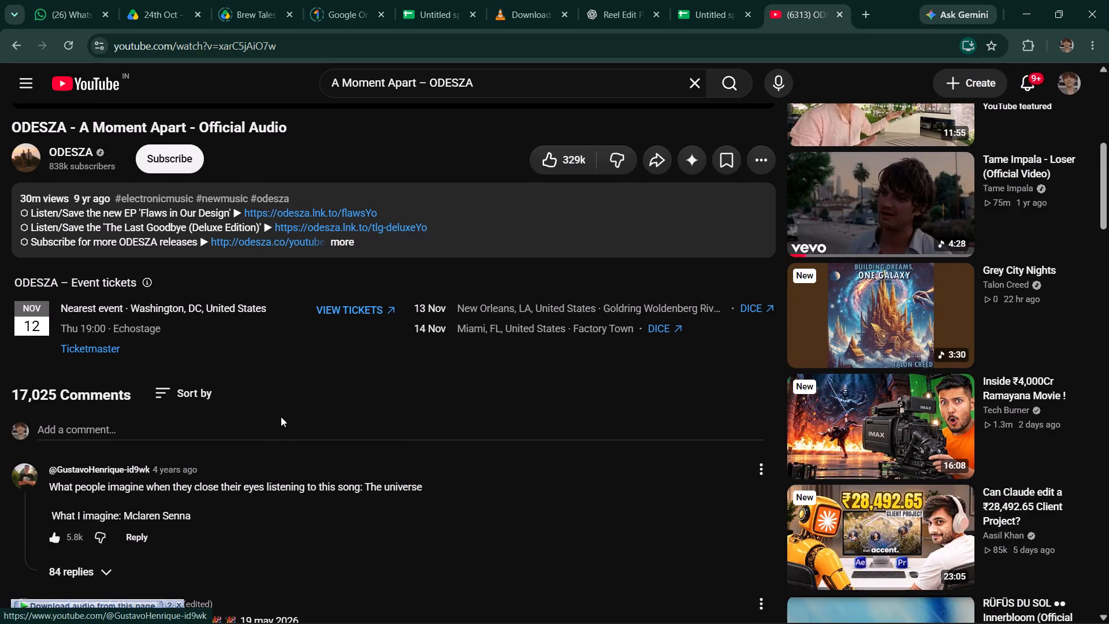
pyautogui.scroll(-2, 297, 440)
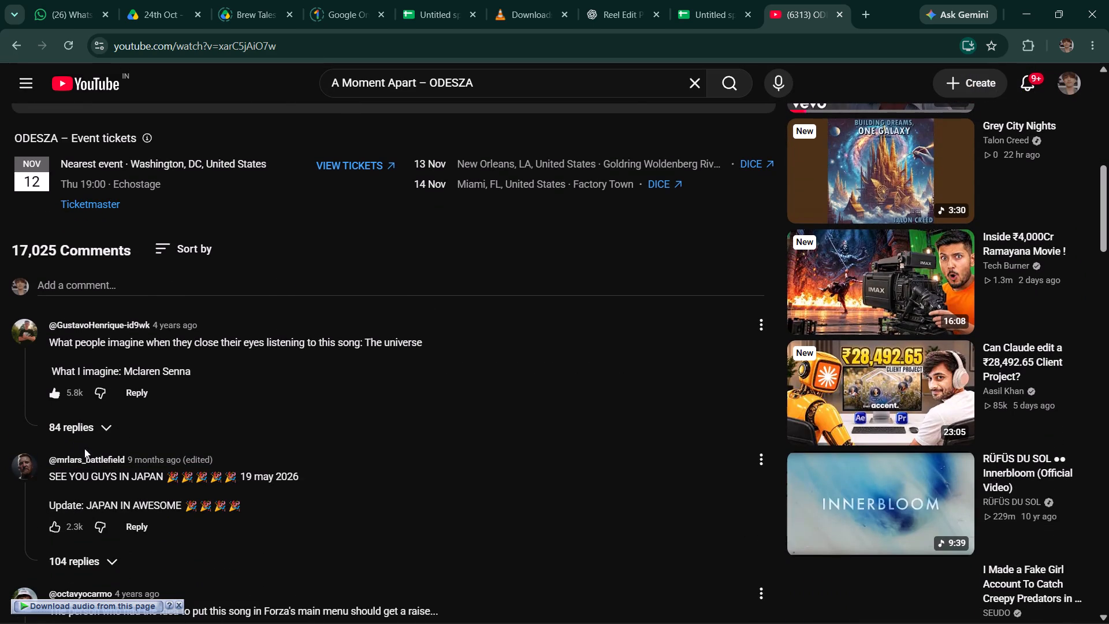
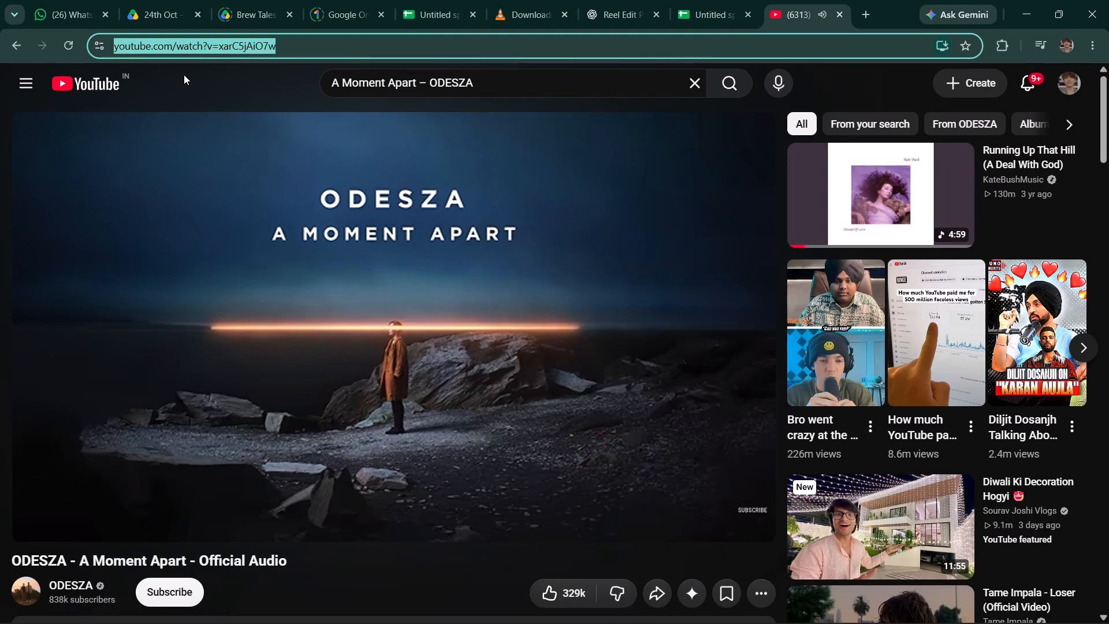
# Copy the web address of ODESZA's "A Moment Apart - Official Audio" video and pause its playback.
pyautogui.hotkey('ctrl', 'c')
pyautogui.click(674, 256)
# Search Google for "youtube video download" in a new tab.
pyautogui.click(863, 7)
pyautogui.click(856, 52)
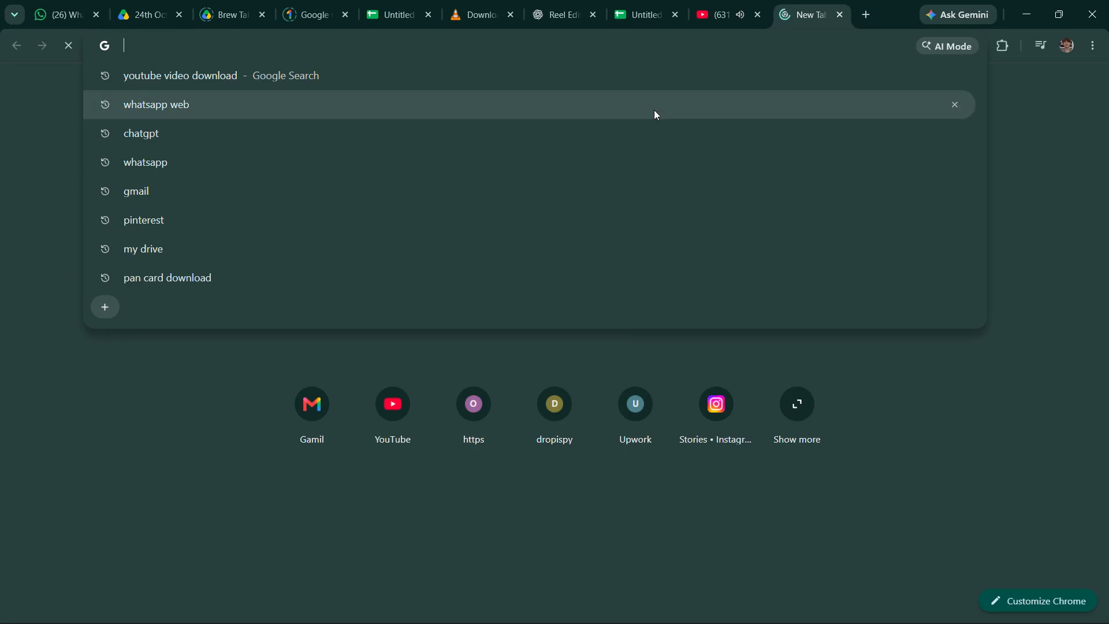
pyautogui.click(262, 68)
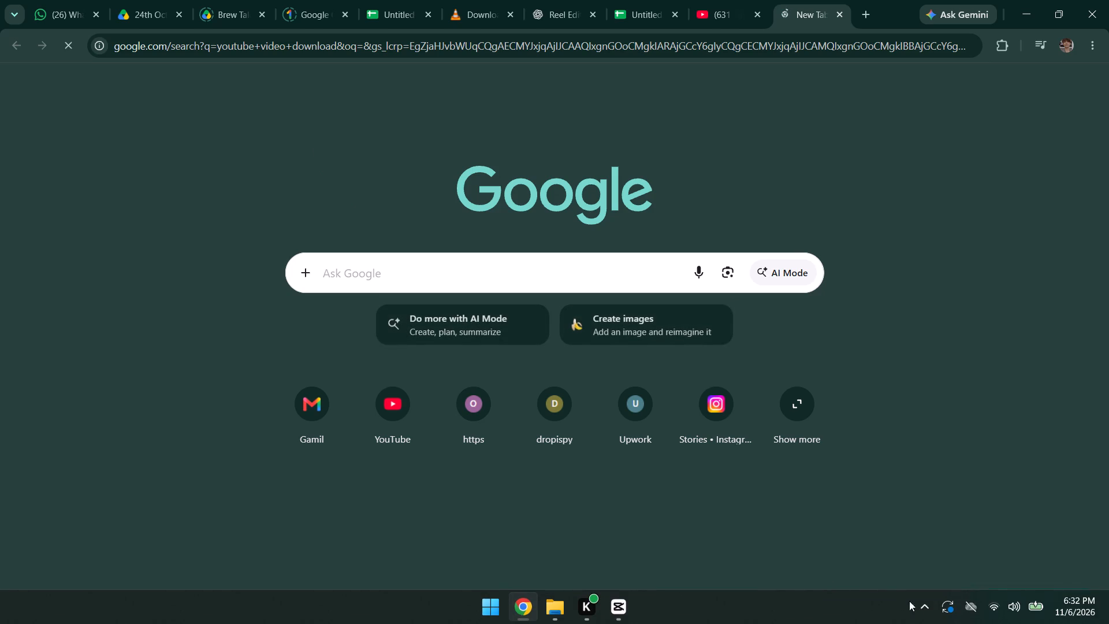
# Open Proton VPN from the hidden system tray apps.
pyautogui.click(924, 604)
pyautogui.click(906, 447)
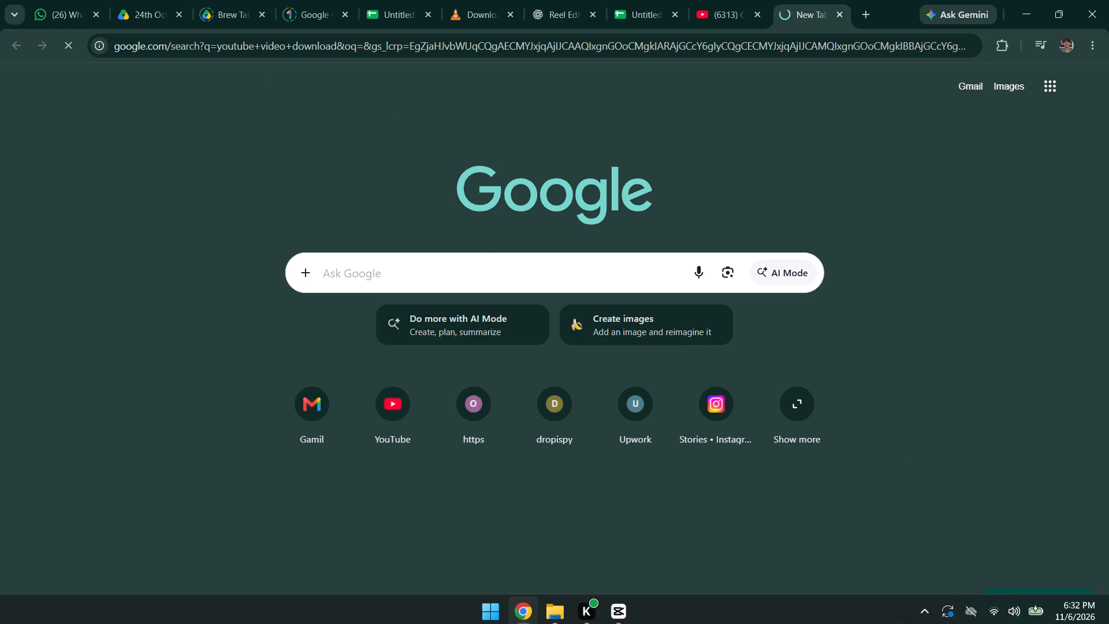
# Open the VidsSave YouTube Video Downloader from the search results and enter the copied YouTube video link.
pyautogui.click(184, 223)
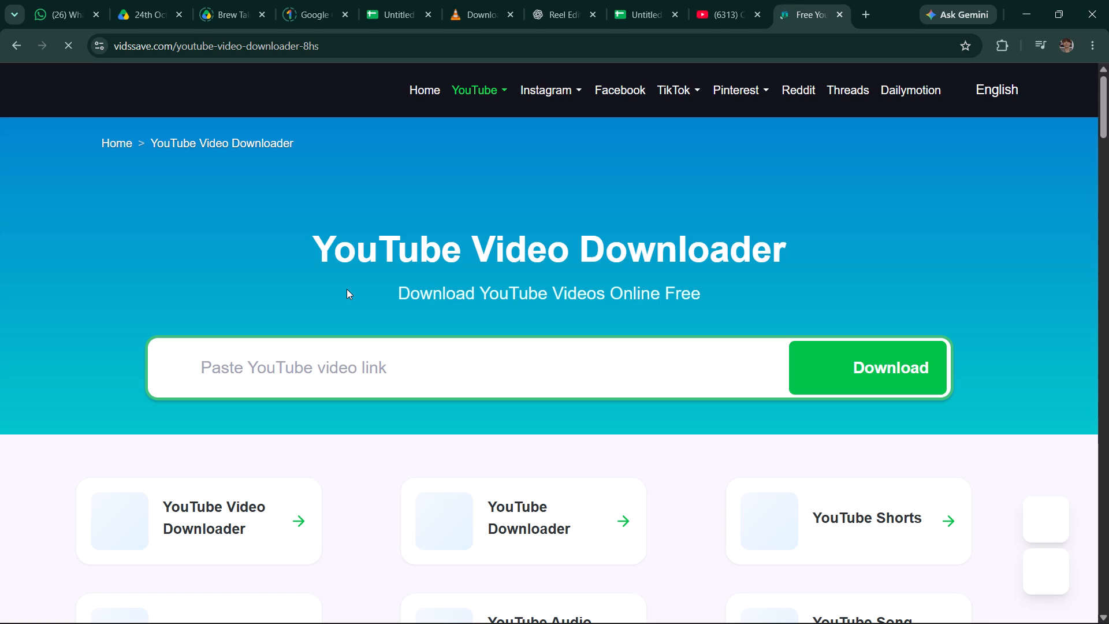
pyautogui.click(371, 379)
pyautogui.hotkey('ctrl', 'v')
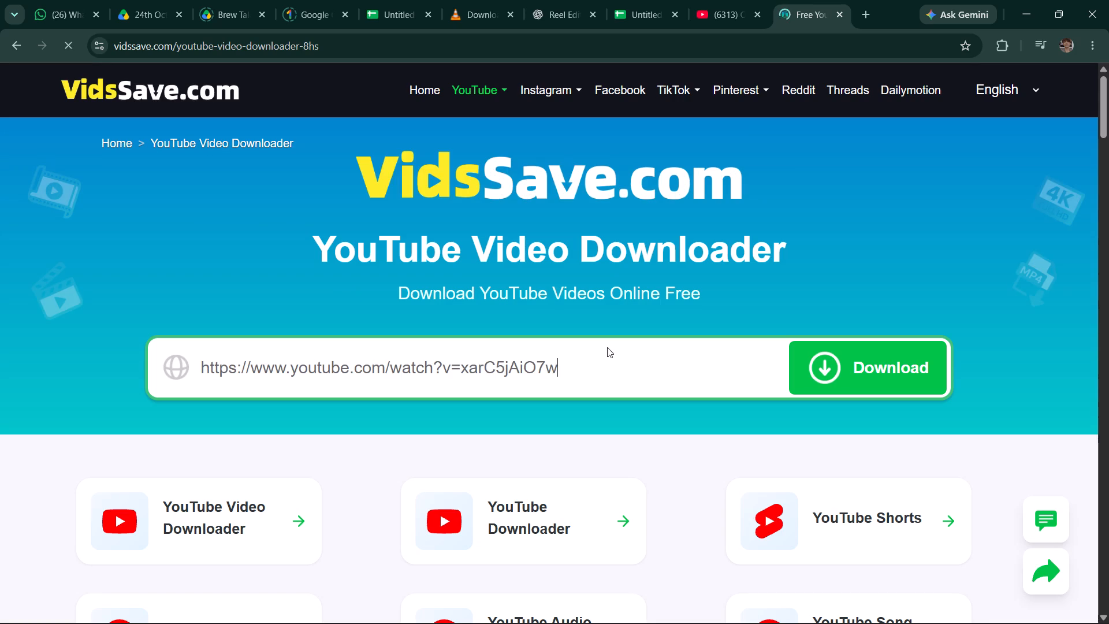
pyautogui.press('Return')
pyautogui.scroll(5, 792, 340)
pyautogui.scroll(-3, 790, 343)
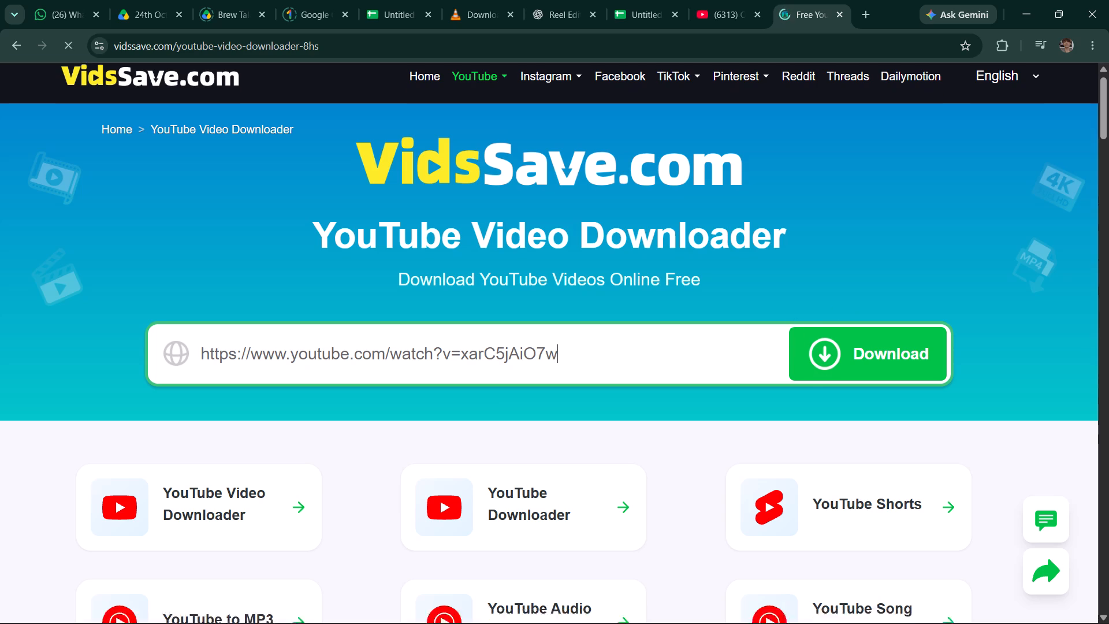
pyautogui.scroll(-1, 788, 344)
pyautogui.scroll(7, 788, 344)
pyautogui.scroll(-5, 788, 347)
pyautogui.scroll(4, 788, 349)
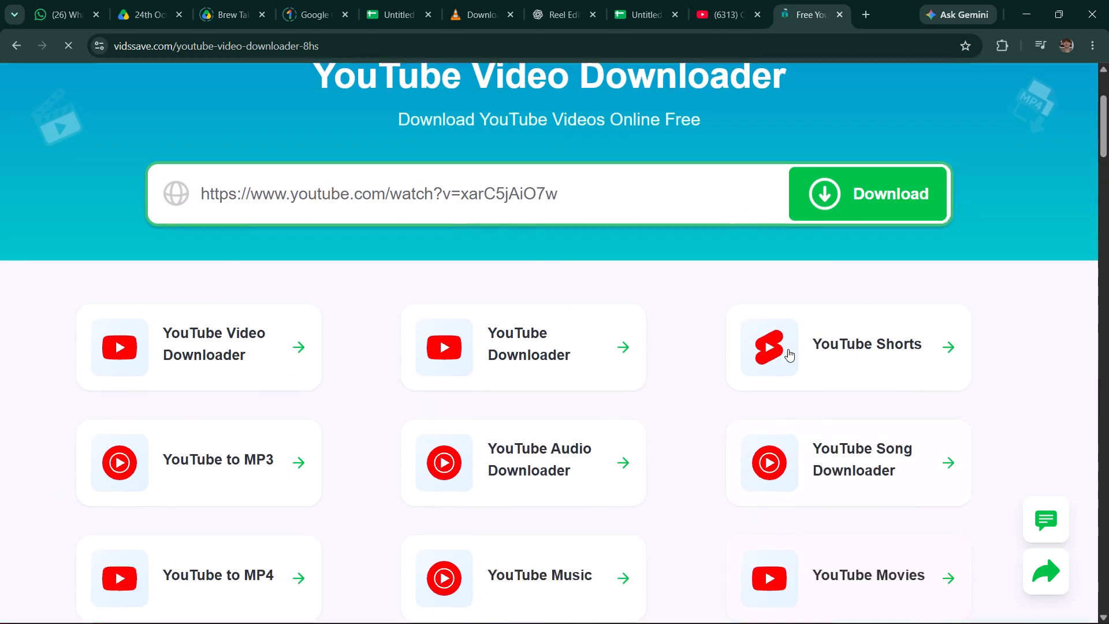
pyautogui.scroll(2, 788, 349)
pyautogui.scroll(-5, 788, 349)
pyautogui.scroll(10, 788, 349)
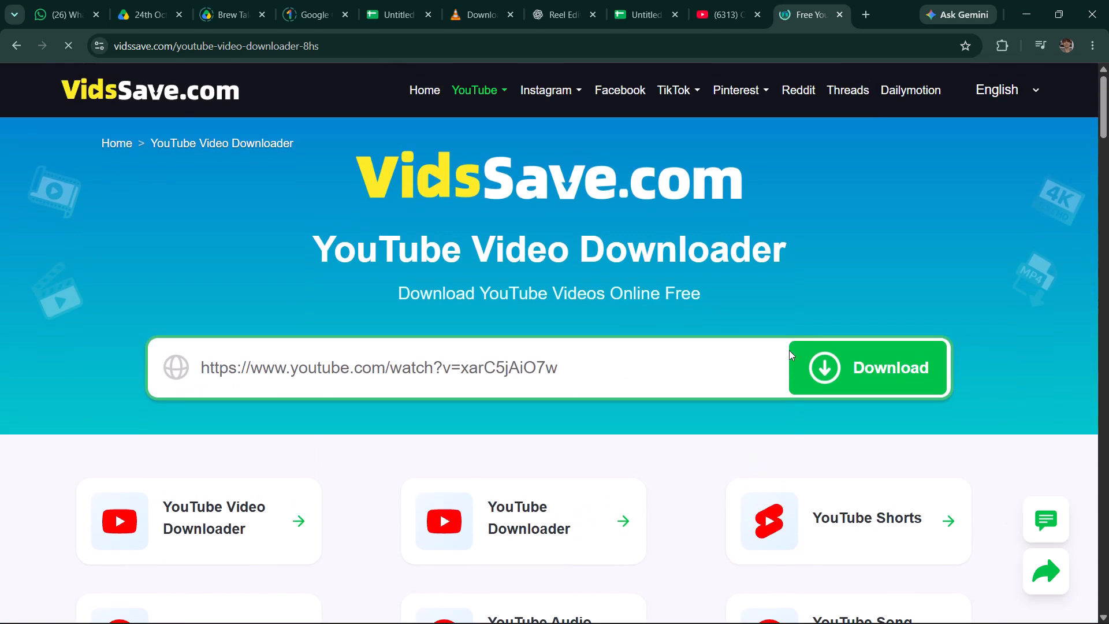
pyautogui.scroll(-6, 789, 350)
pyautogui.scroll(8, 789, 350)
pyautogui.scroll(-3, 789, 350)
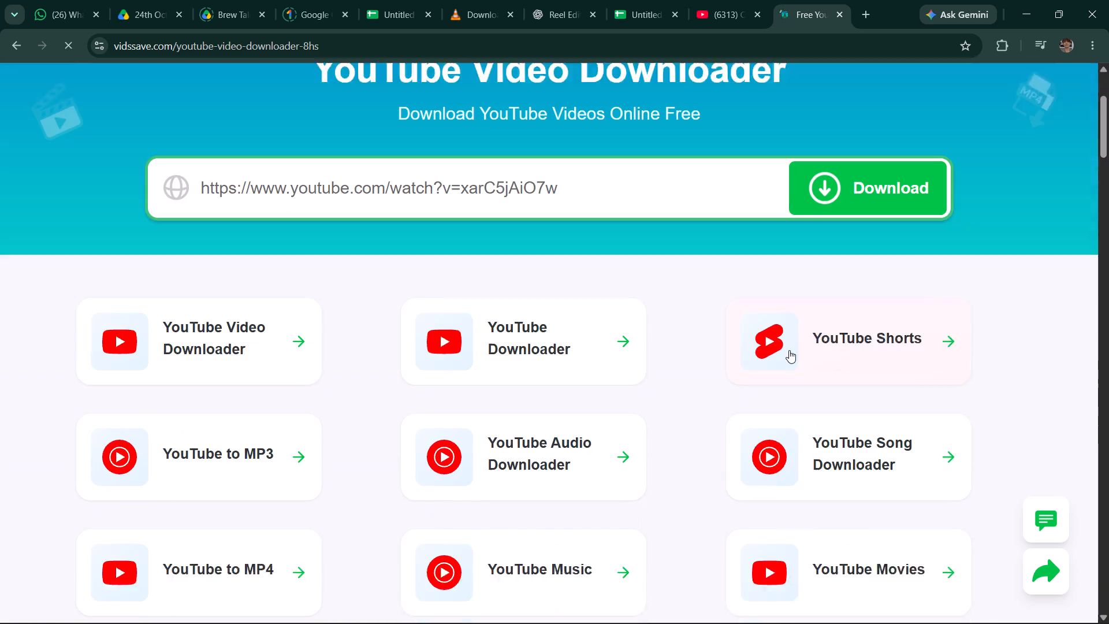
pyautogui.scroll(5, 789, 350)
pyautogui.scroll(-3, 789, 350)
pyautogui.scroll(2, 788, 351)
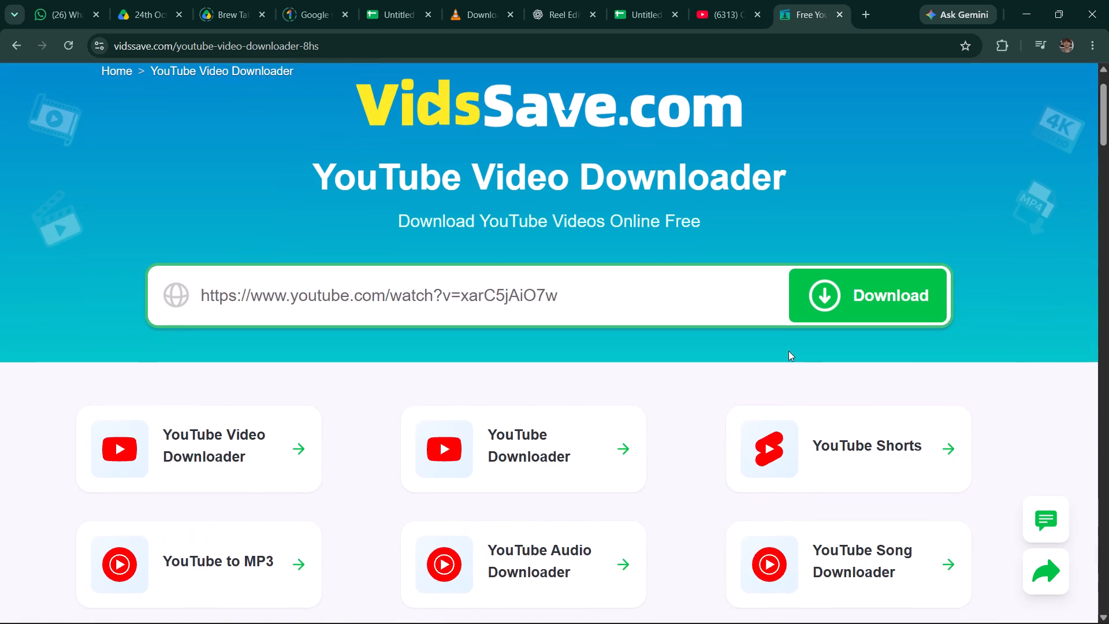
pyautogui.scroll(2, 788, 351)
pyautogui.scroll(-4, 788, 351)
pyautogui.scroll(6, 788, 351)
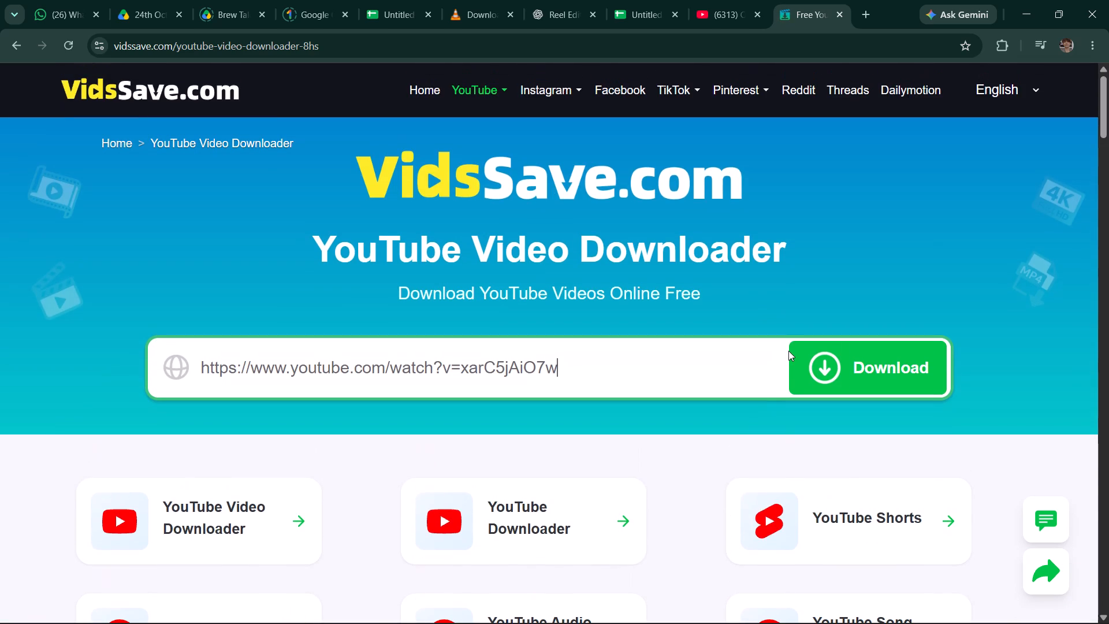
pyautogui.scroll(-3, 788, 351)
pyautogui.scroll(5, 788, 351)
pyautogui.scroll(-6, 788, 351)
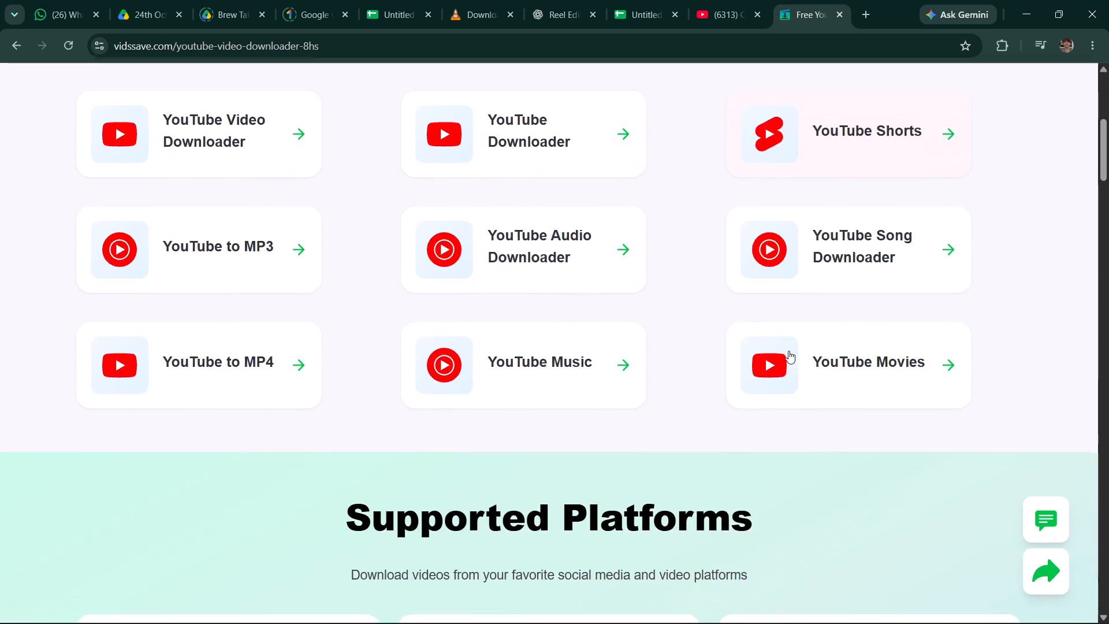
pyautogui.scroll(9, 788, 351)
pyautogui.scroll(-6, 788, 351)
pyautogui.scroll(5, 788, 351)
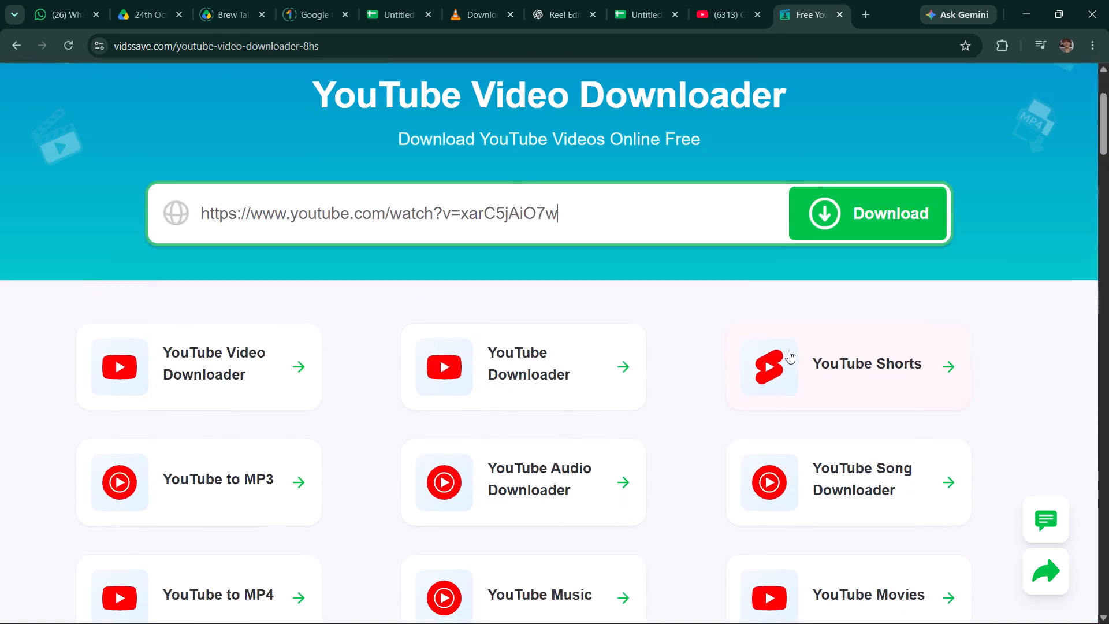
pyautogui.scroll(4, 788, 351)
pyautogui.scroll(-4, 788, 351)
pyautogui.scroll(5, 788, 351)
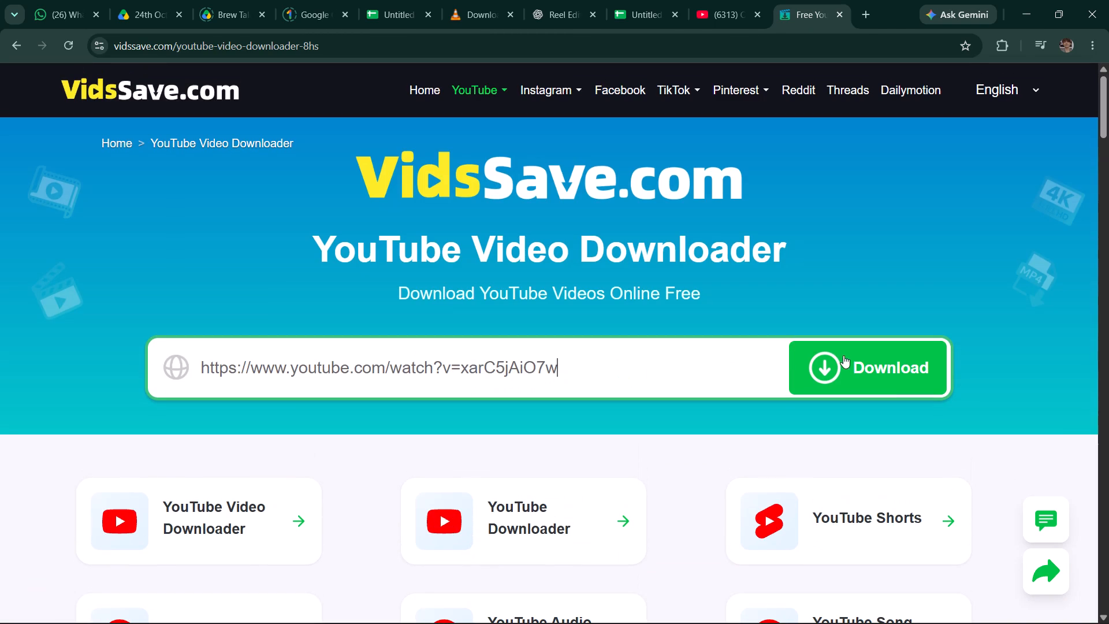
# Fetch the download options for the entered "A Moment Apart" video link.
pyautogui.click(868, 370)
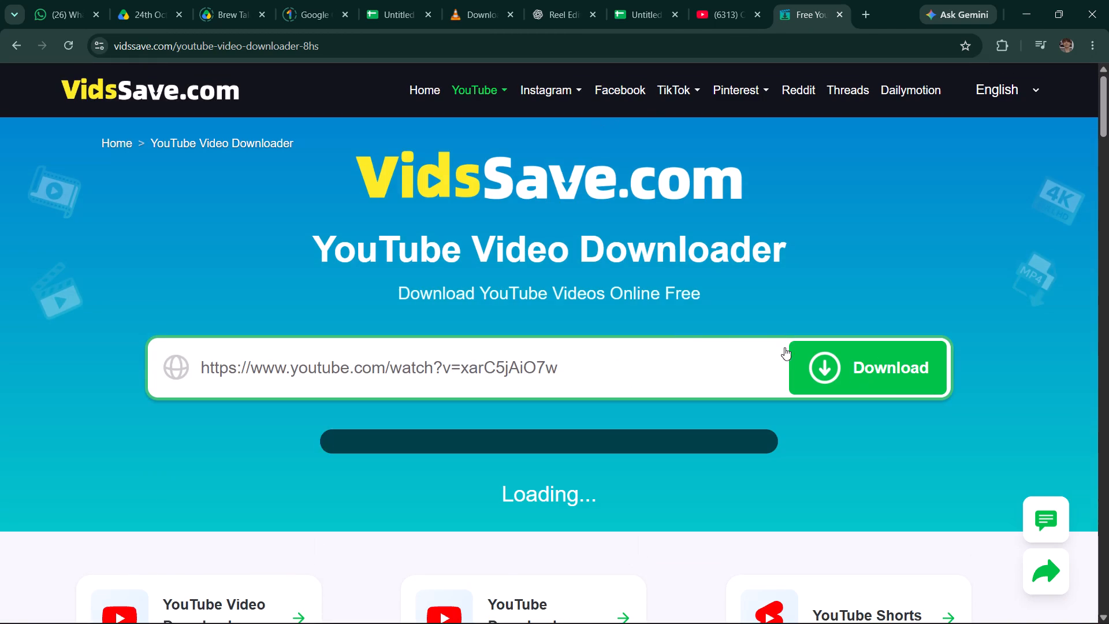
pyautogui.scroll(-3, 673, 335)
pyautogui.scroll(4, 673, 335)
pyautogui.scroll(-4, 667, 326)
pyautogui.scroll(4, 665, 322)
pyautogui.scroll(-5, 665, 314)
pyautogui.scroll(5, 663, 309)
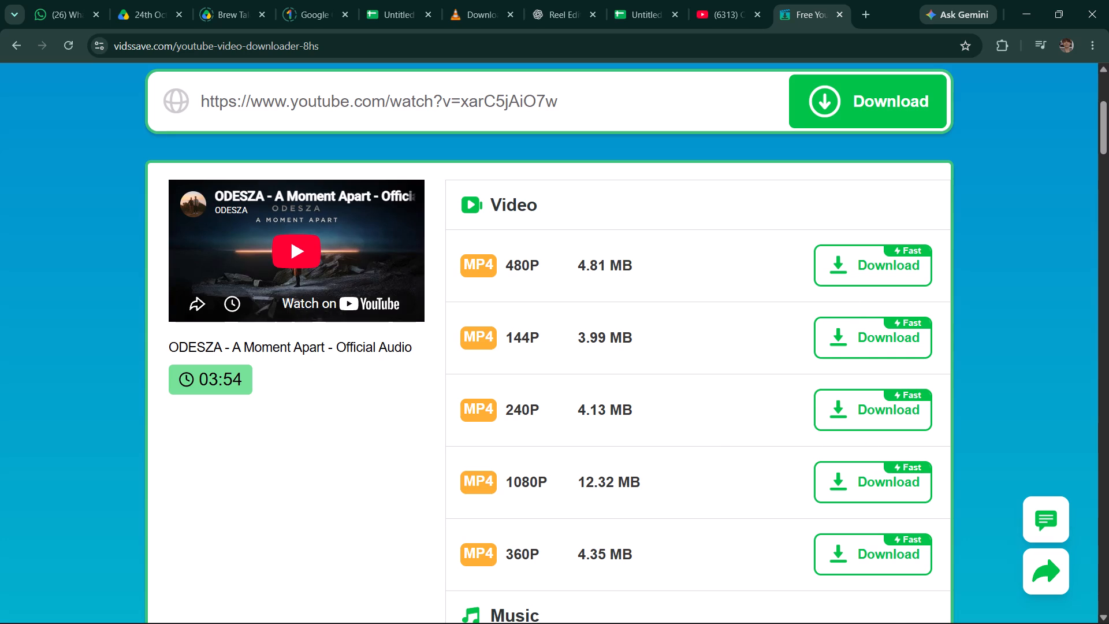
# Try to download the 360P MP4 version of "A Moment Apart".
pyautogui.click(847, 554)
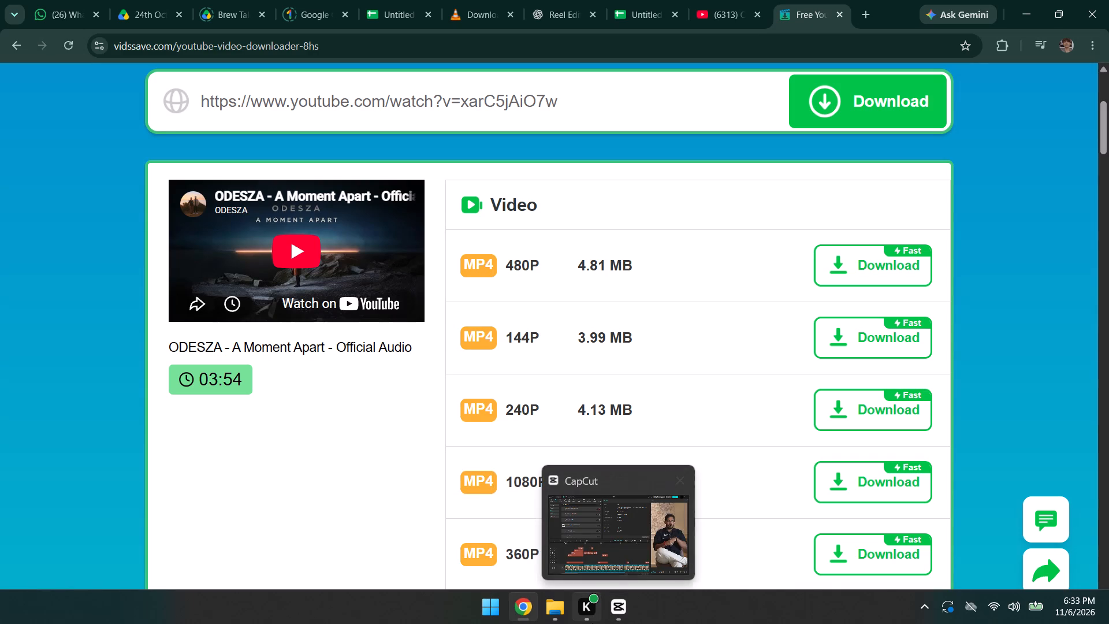
# Look through the MP4 video and MP3 music formats offered for "A Moment Apart".
pyautogui.scroll(-11, 591, 363)
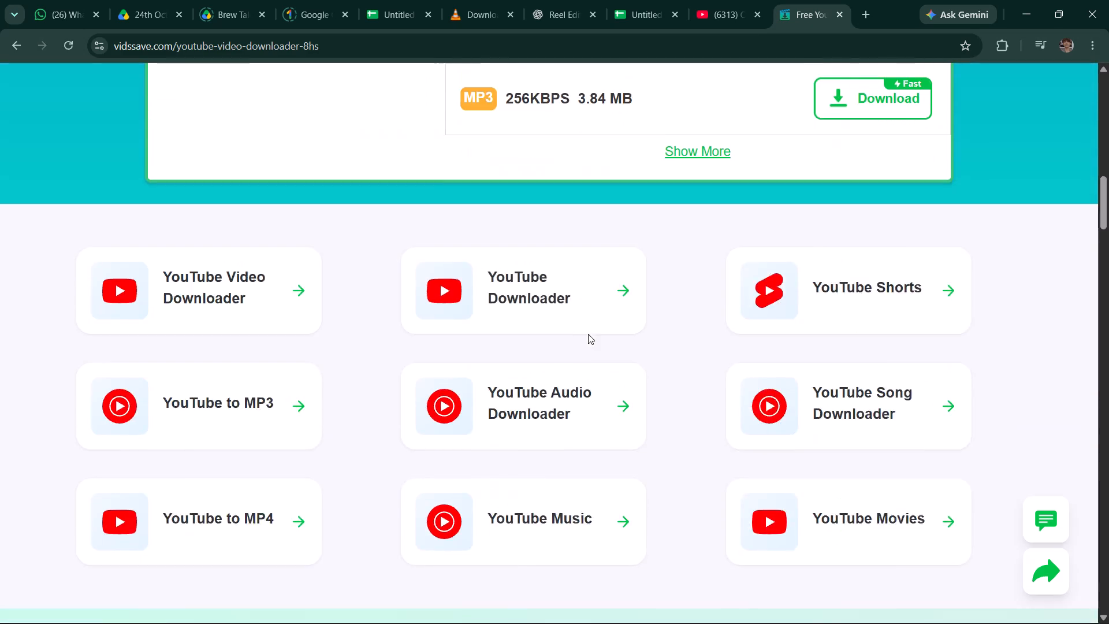
pyautogui.scroll(13, 583, 335)
pyautogui.scroll(-5, 571, 338)
pyautogui.scroll(3, 571, 338)
pyautogui.scroll(-3, 571, 337)
pyautogui.scroll(5, 571, 335)
pyautogui.scroll(-7, 571, 335)
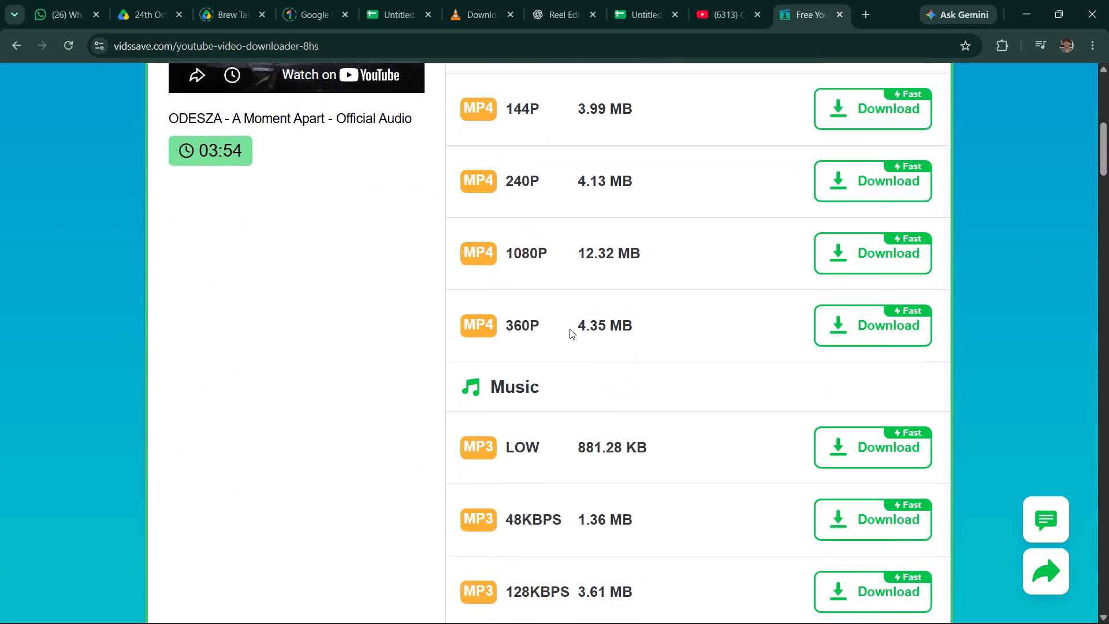
pyautogui.scroll(-1, 570, 329)
pyautogui.scroll(13, 570, 329)
pyautogui.scroll(-6, 565, 330)
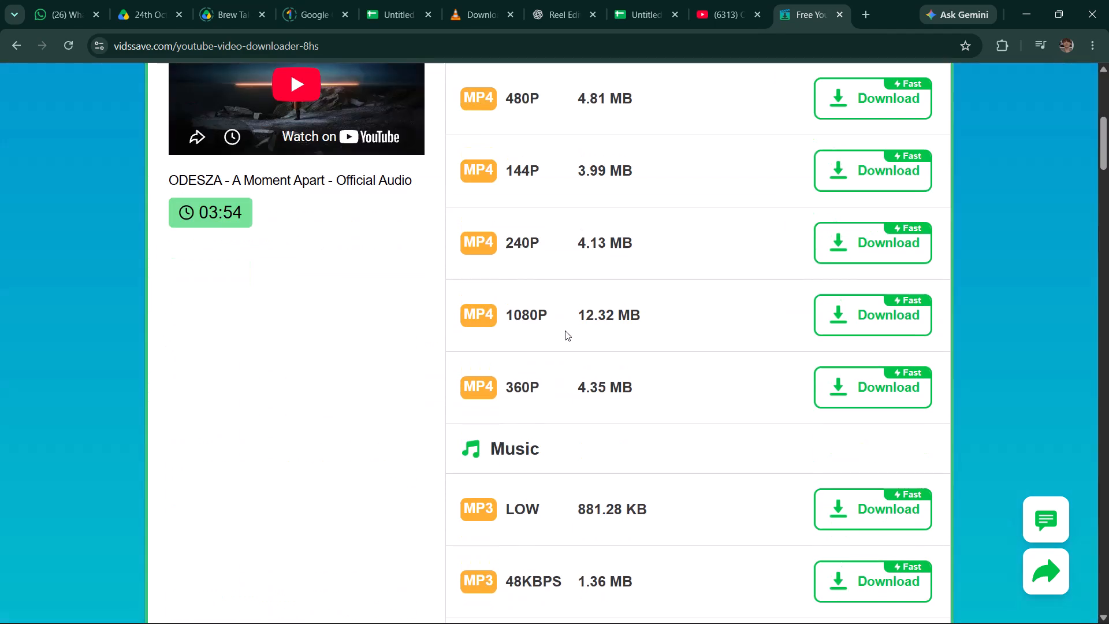
pyautogui.scroll(4, 565, 331)
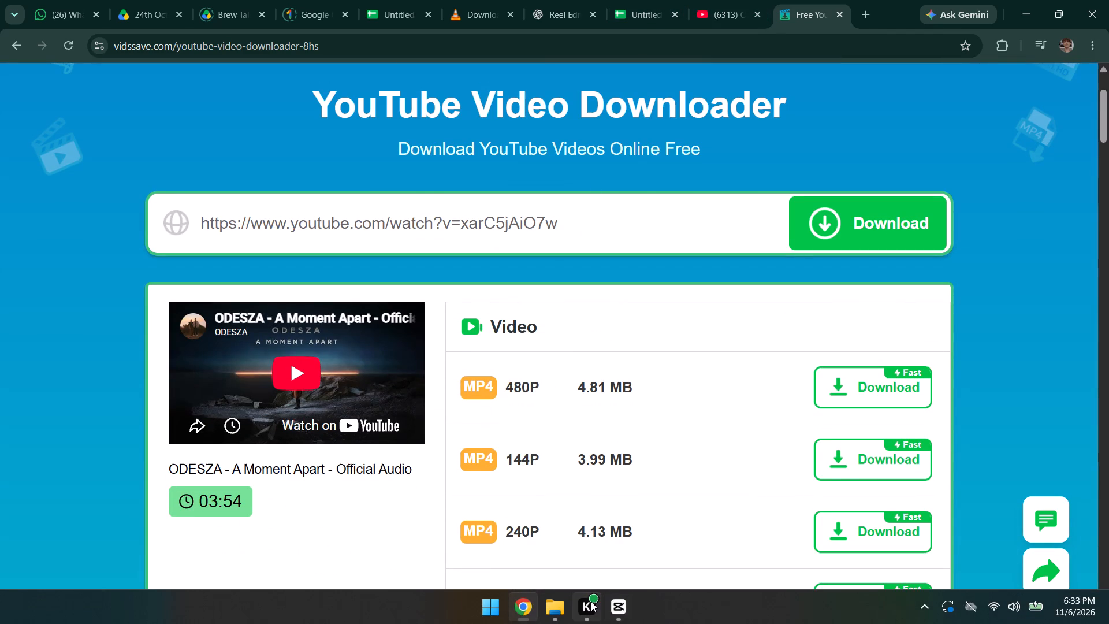
pyautogui.scroll(-3, 814, 481)
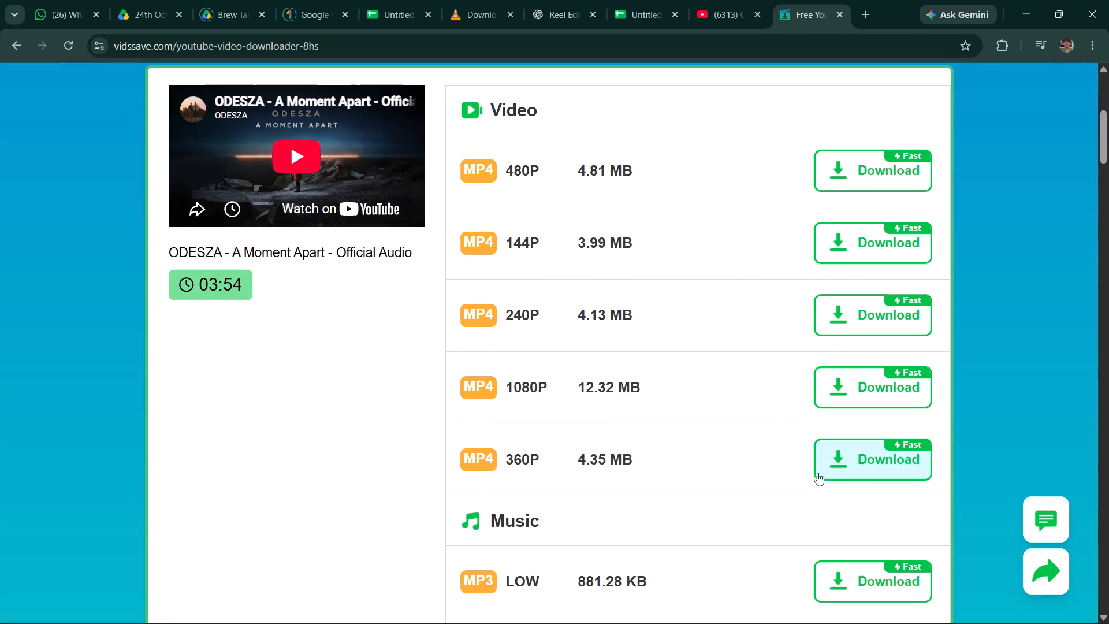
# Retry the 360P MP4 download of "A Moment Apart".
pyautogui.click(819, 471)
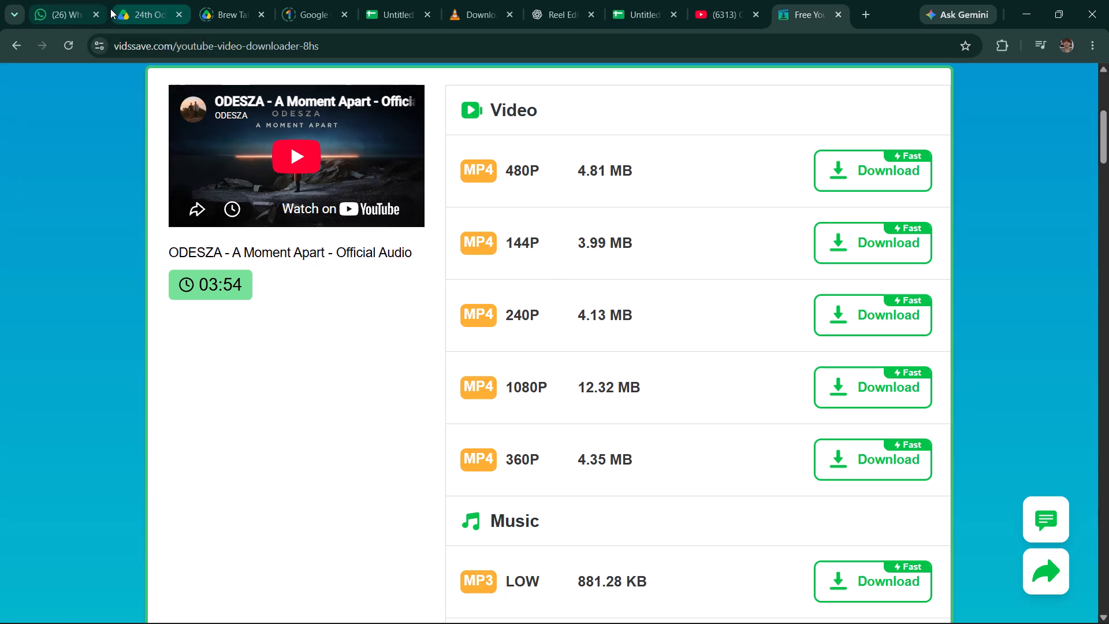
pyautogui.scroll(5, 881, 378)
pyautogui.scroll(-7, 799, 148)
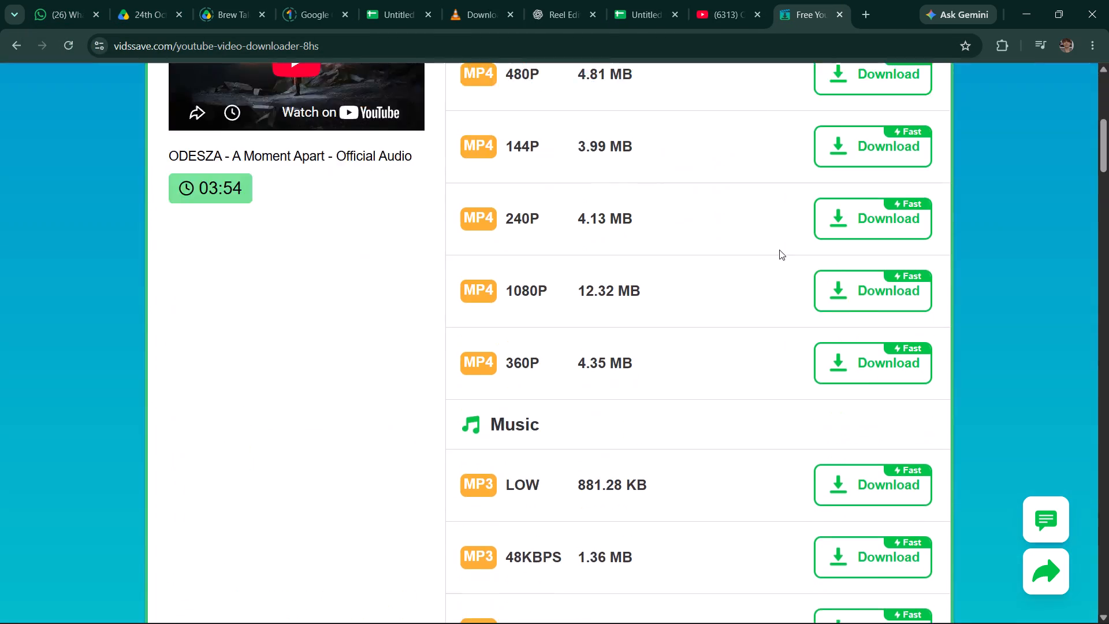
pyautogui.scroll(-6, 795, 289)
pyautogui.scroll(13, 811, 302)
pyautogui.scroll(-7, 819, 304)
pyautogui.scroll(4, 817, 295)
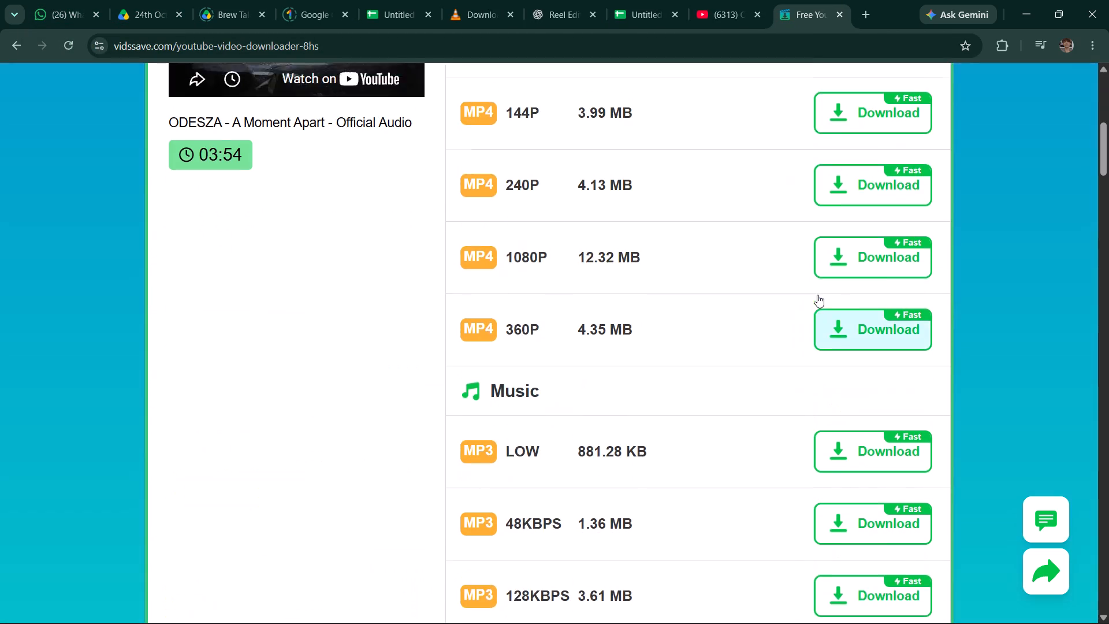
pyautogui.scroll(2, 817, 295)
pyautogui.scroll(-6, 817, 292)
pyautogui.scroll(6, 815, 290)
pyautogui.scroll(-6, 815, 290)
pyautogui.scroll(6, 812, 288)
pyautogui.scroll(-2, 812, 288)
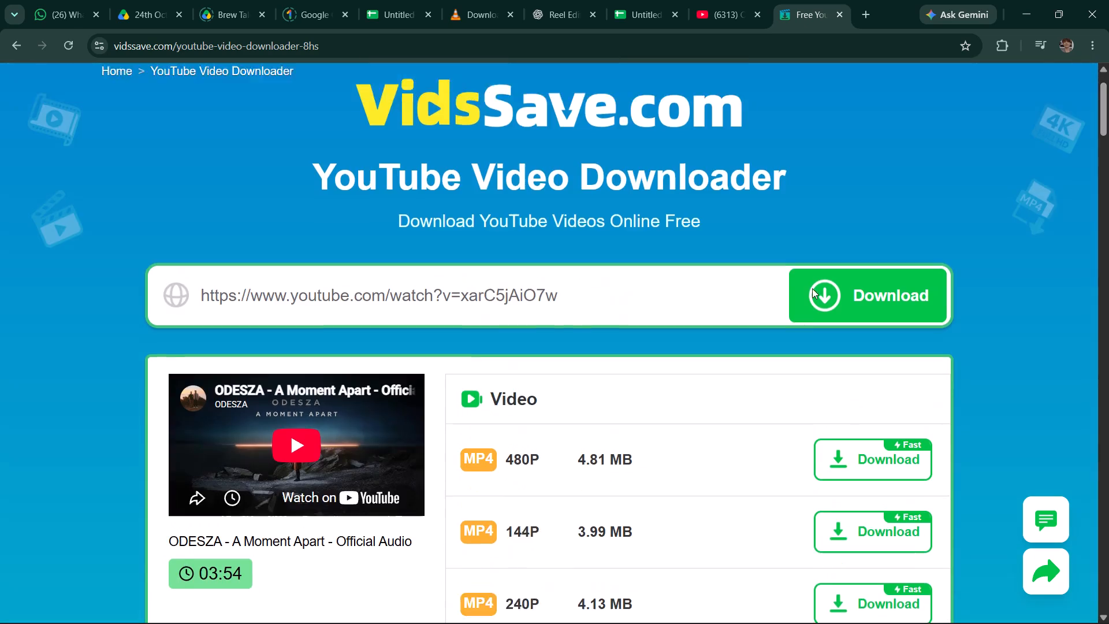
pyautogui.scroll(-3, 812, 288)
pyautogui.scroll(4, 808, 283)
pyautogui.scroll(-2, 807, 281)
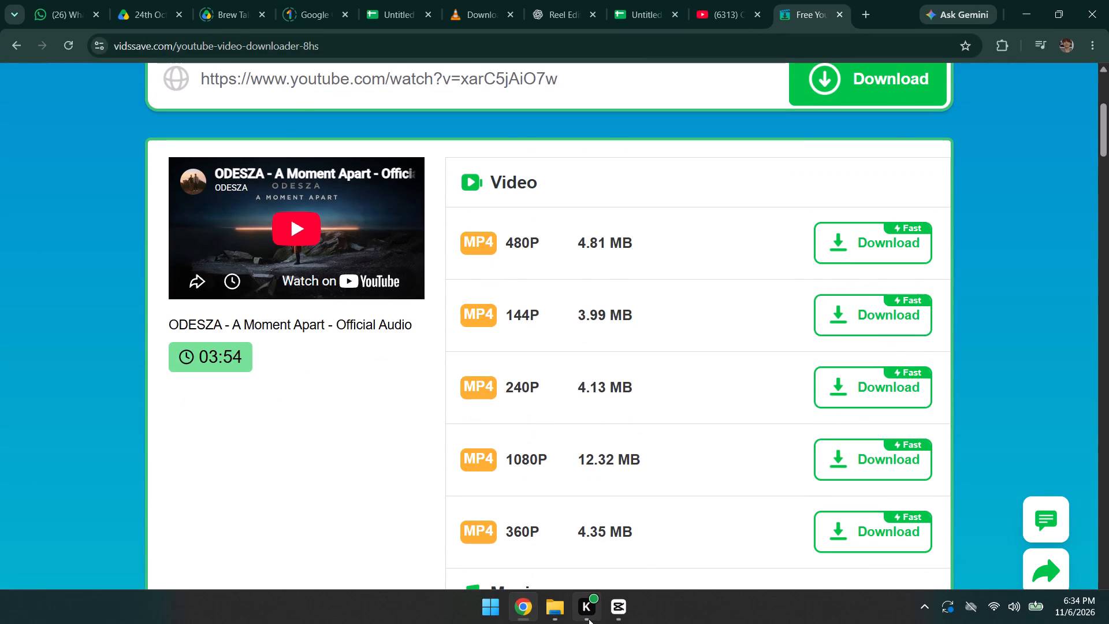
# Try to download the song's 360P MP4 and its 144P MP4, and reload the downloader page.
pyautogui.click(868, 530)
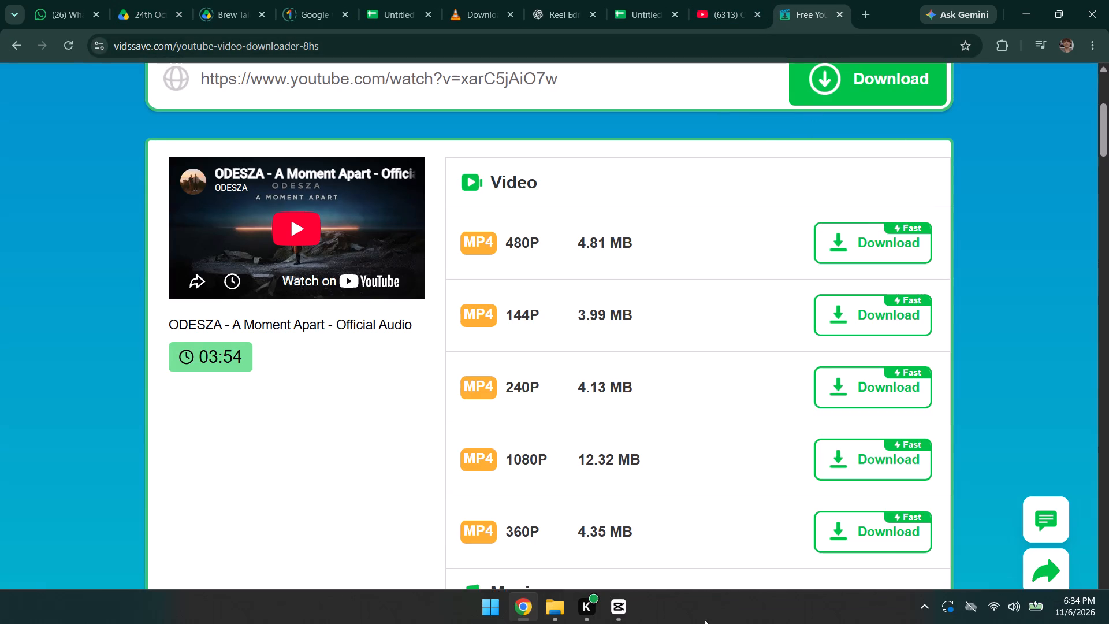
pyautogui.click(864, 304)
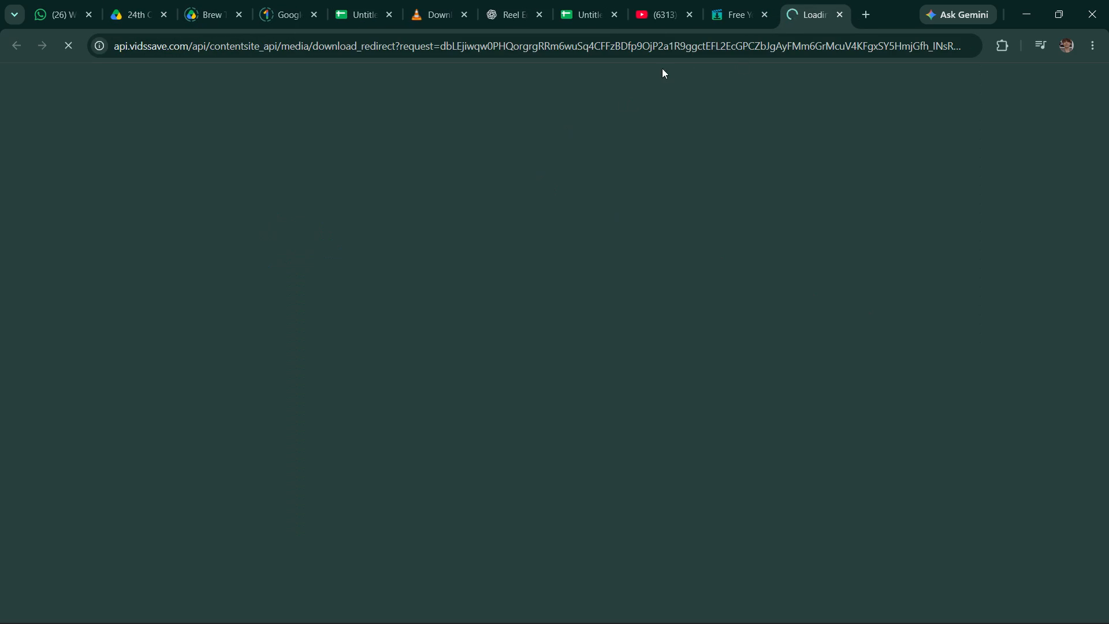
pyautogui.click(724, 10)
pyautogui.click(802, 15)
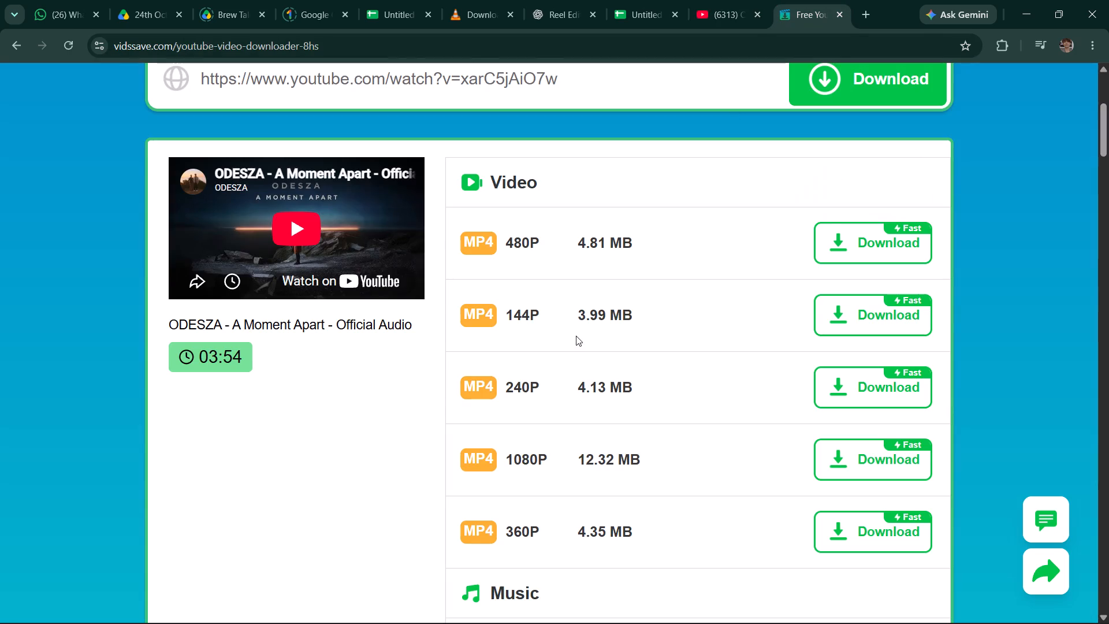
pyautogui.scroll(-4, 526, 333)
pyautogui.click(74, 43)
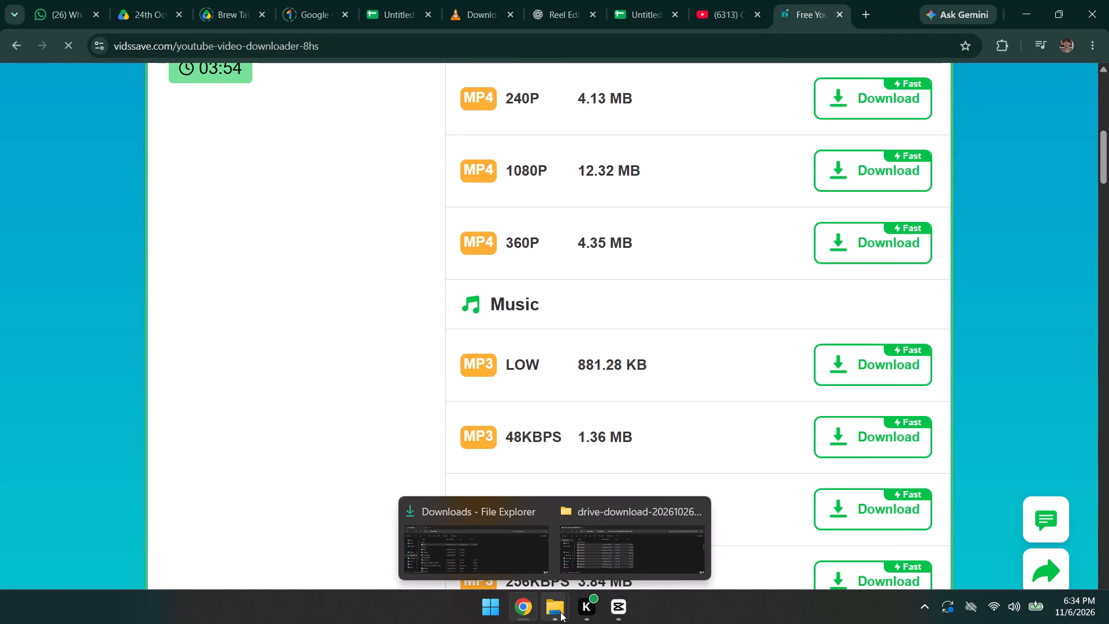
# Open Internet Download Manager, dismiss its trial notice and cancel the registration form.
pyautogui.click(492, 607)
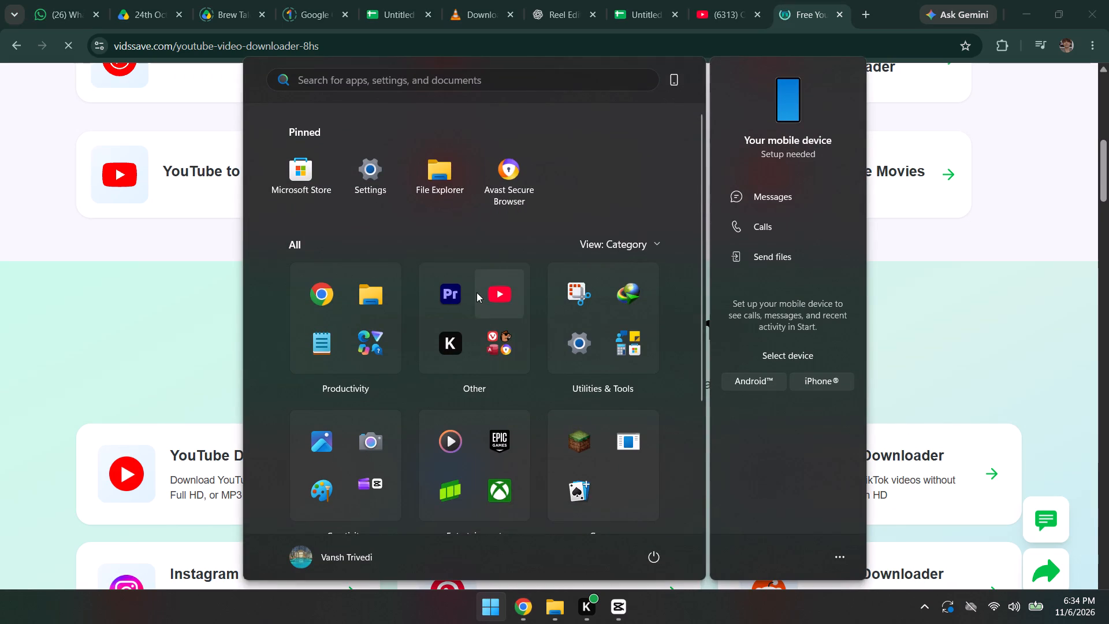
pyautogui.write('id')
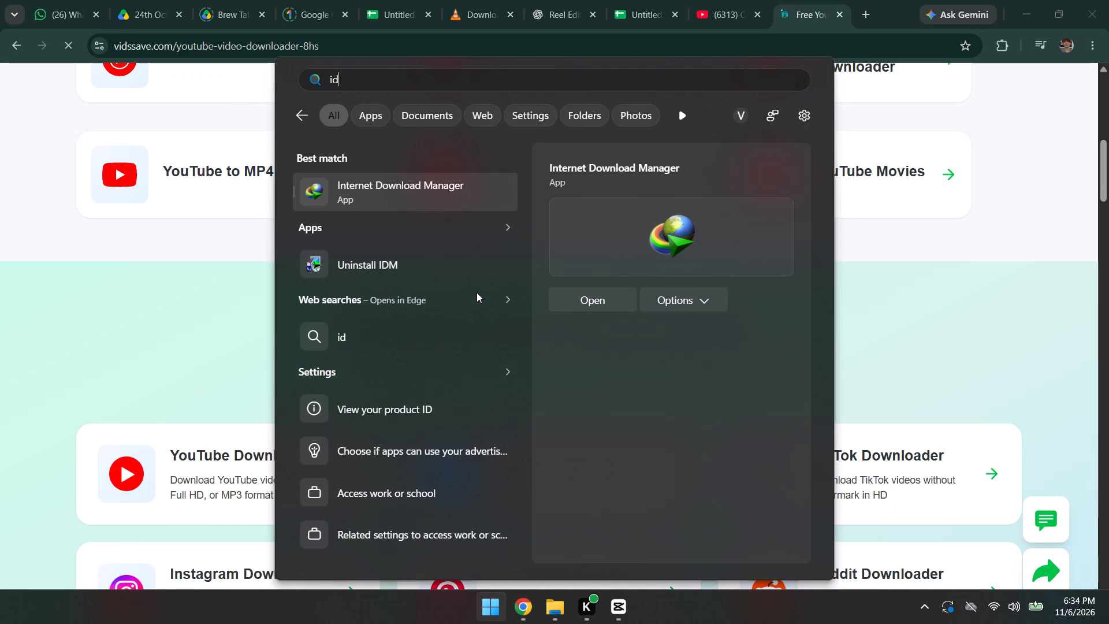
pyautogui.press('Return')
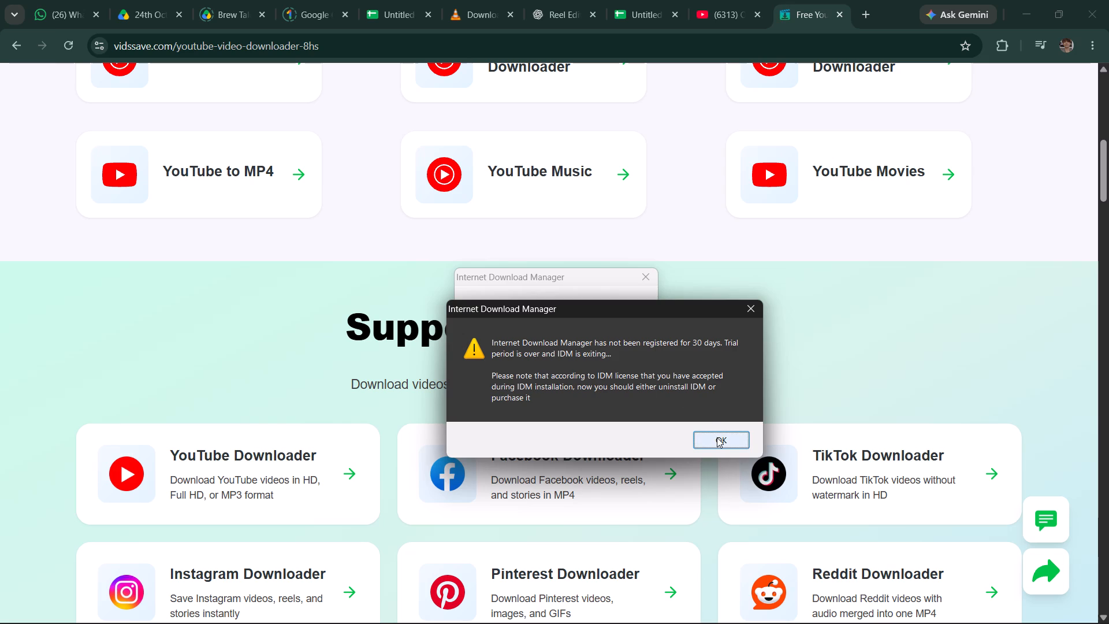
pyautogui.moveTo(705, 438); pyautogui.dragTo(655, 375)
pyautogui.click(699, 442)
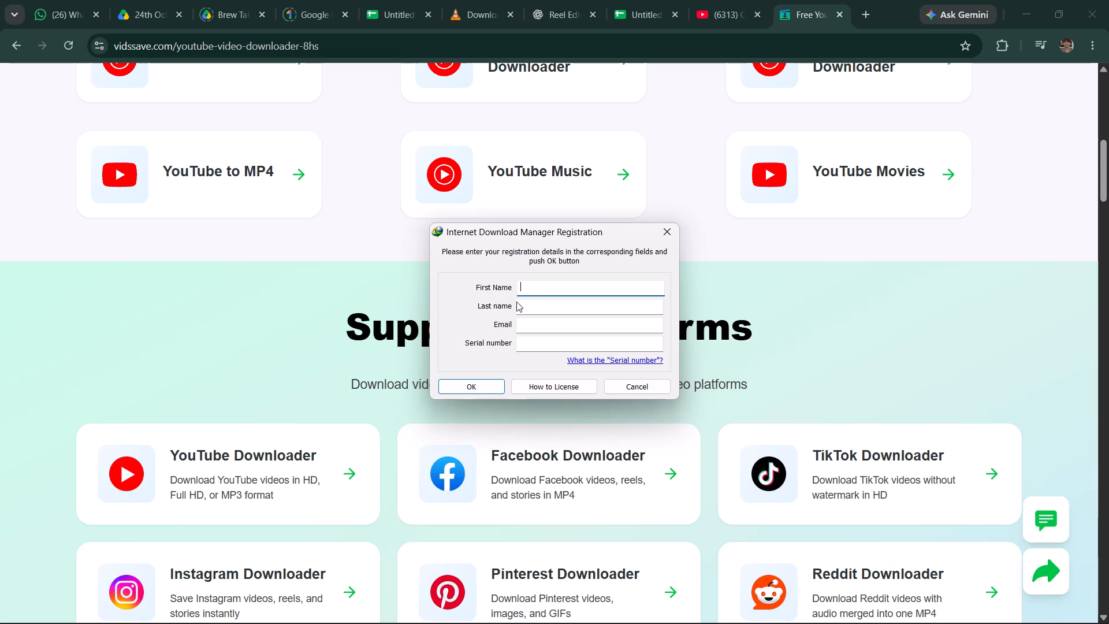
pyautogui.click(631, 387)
# Close the pending Internet Download Manager download-transfer dialogs.
pyautogui.click(609, 374)
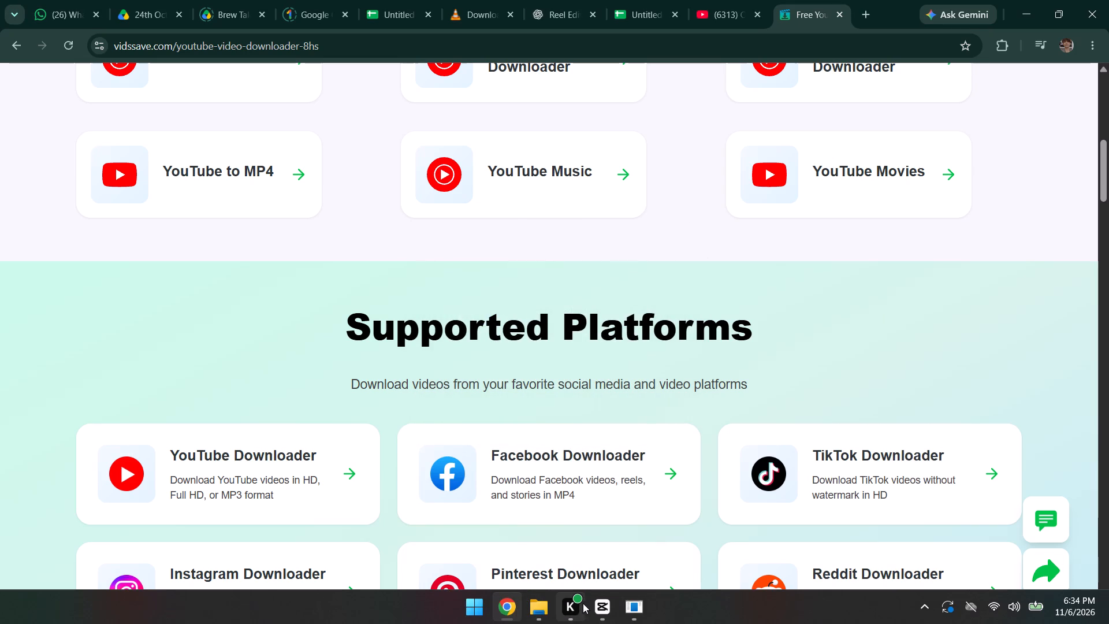
pyautogui.click(613, 523)
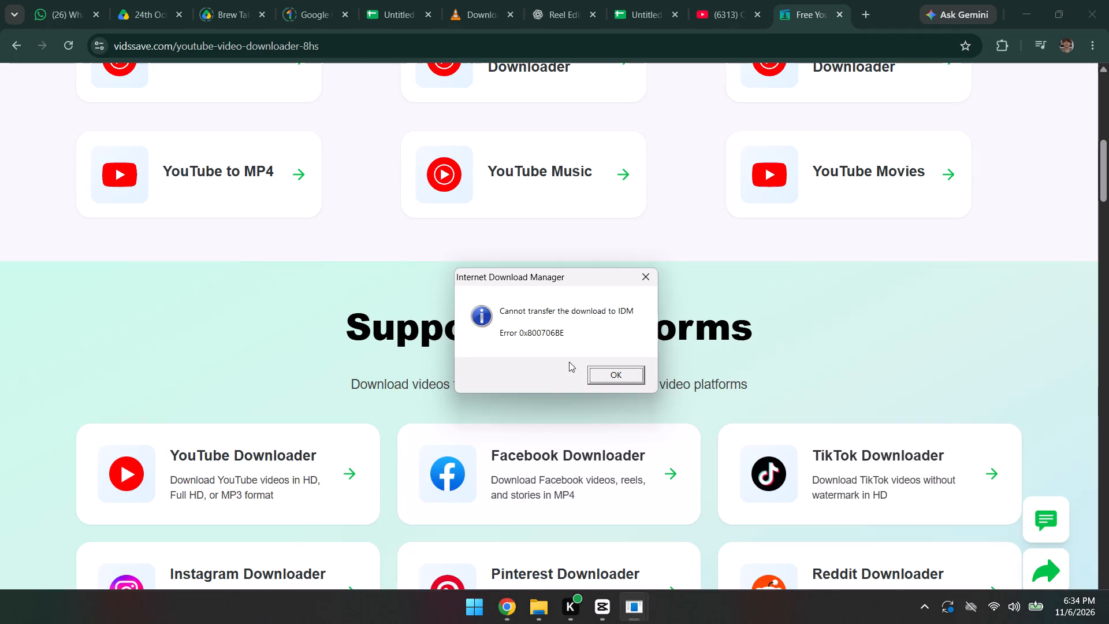
pyautogui.click(606, 373)
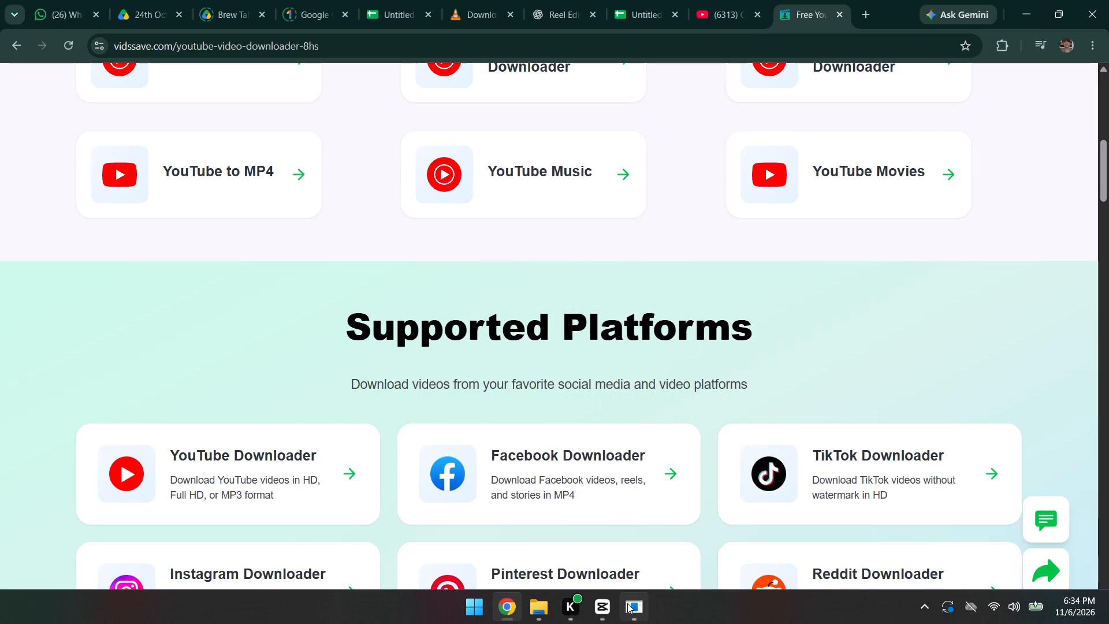
pyautogui.click(643, 496)
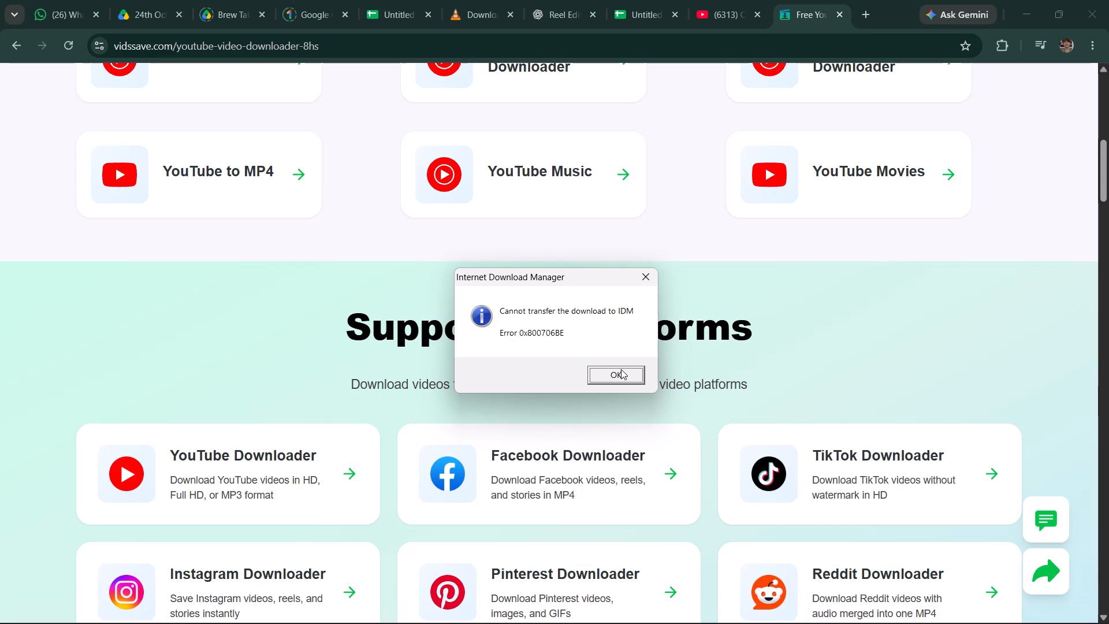
pyautogui.click(622, 369)
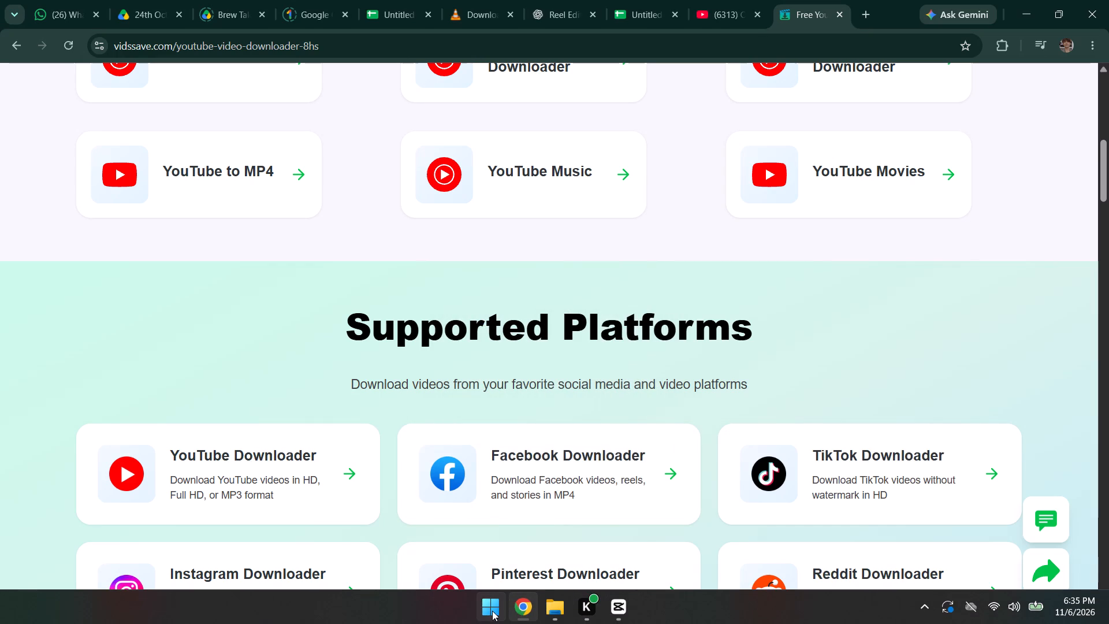
# Search the computer for "idm" and start Uninstall IDM.
pyautogui.click(492, 610)
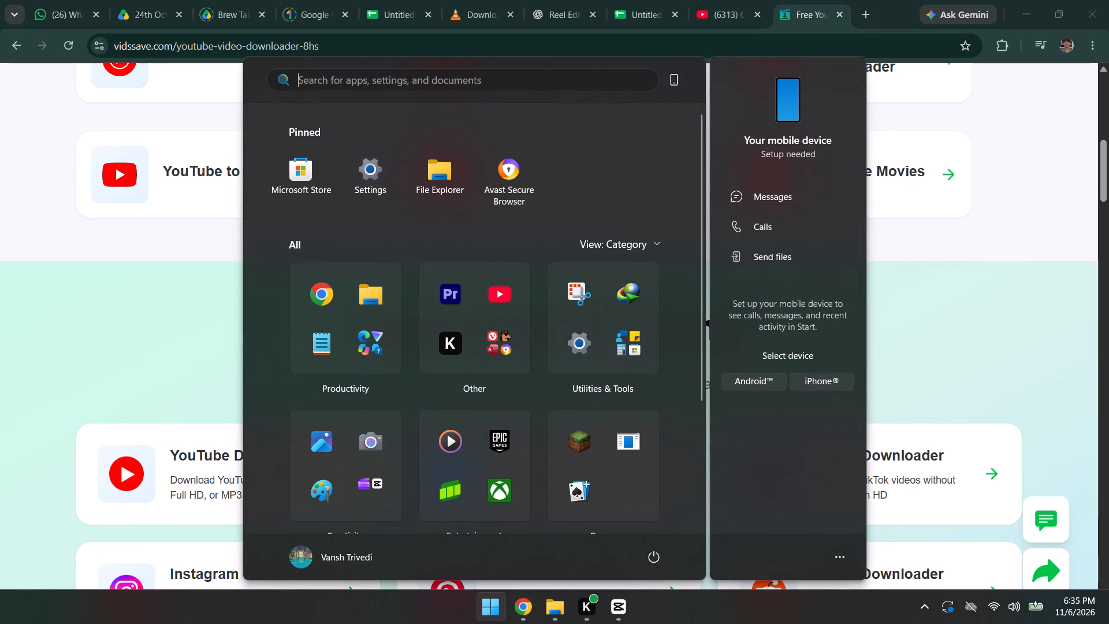
pyautogui.click(378, 78)
pyautogui.write('idm')
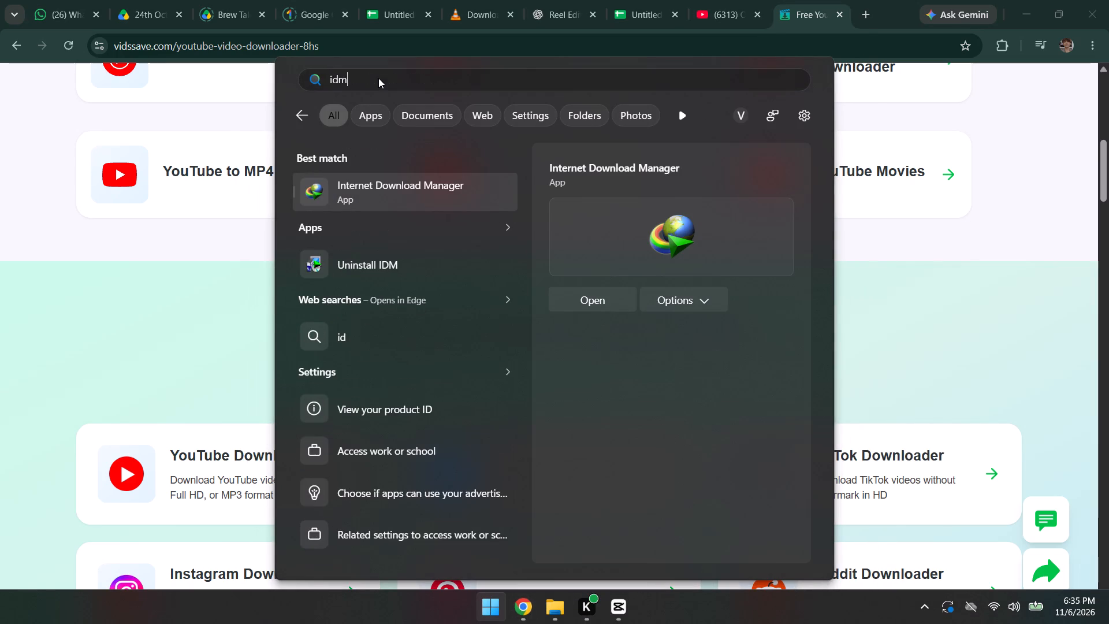
pyautogui.click(423, 303)
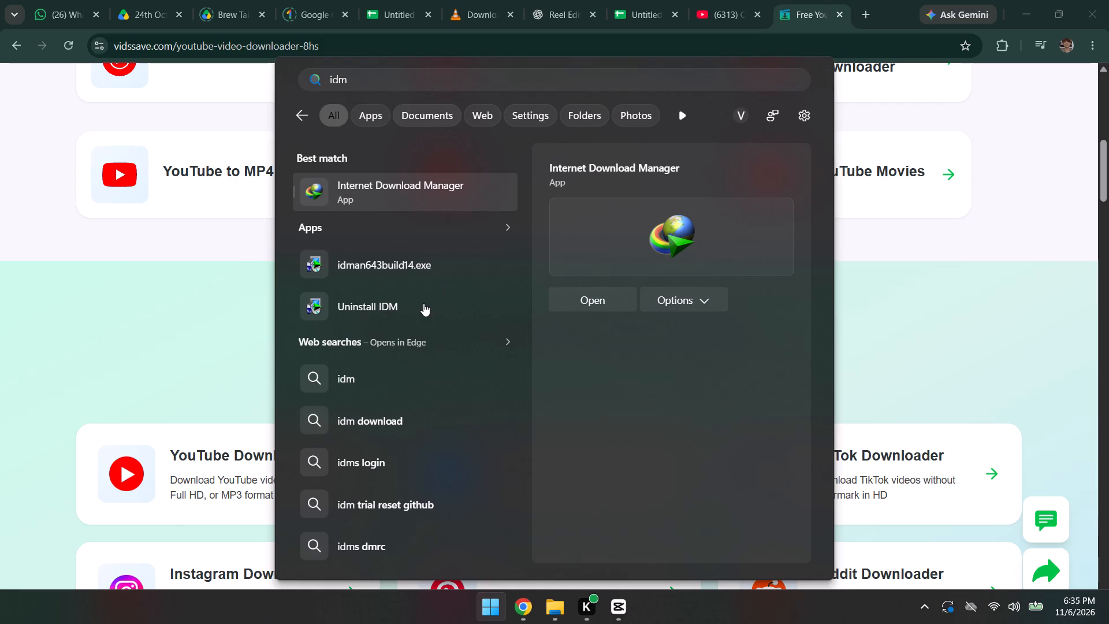